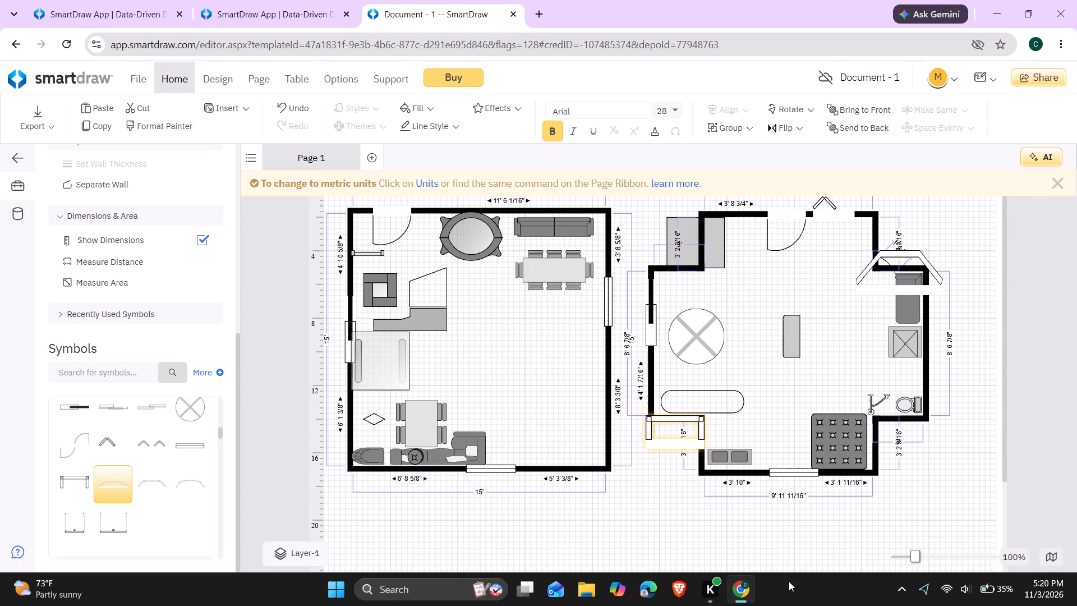
Close the second SmartDraw App browser tab and the Document - 1 floor plan tab, keeping the first SmartDraw tab open.
{"action": "left_click", "coordinate": [345, 16]}
{"action": "left_click", "coordinate": [345, 16]}
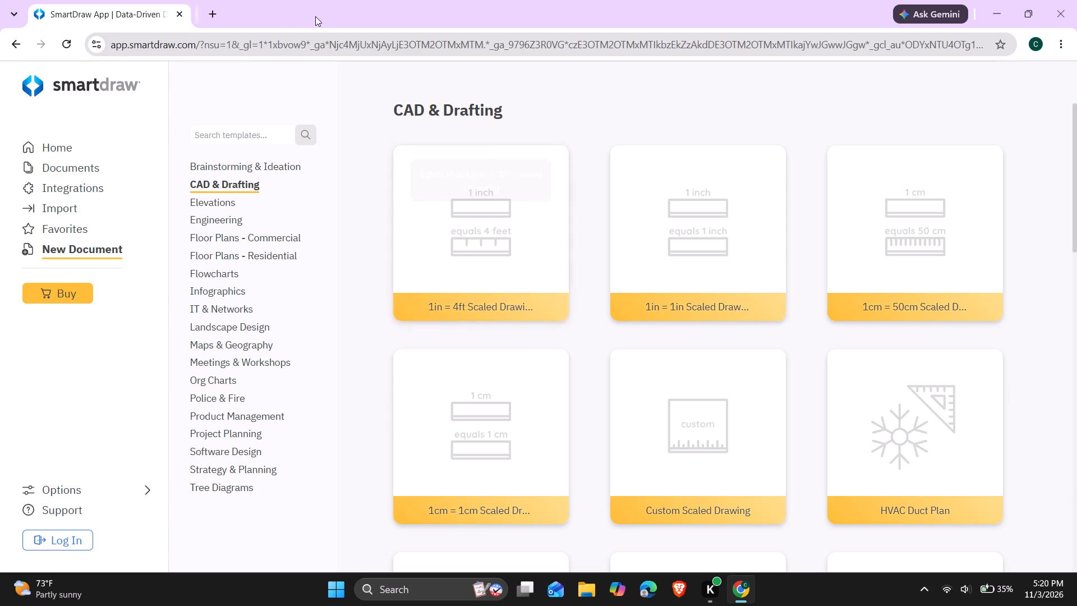
Search Google for "canva" in a new browser tab.
{"action": "left_click", "coordinate": [211, 10]}
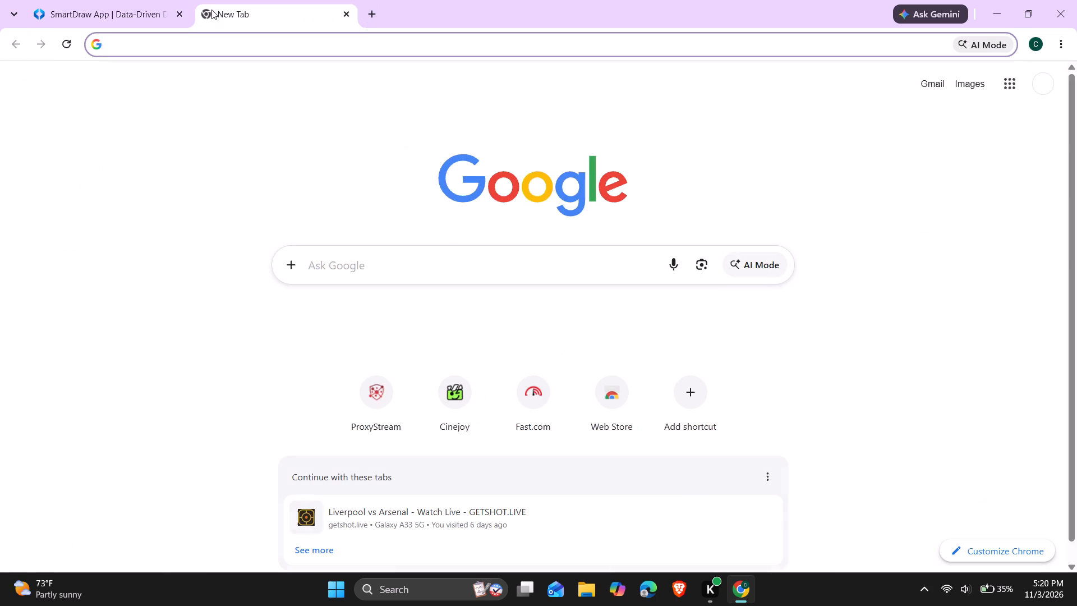
{"action": "type", "text": "canva"}
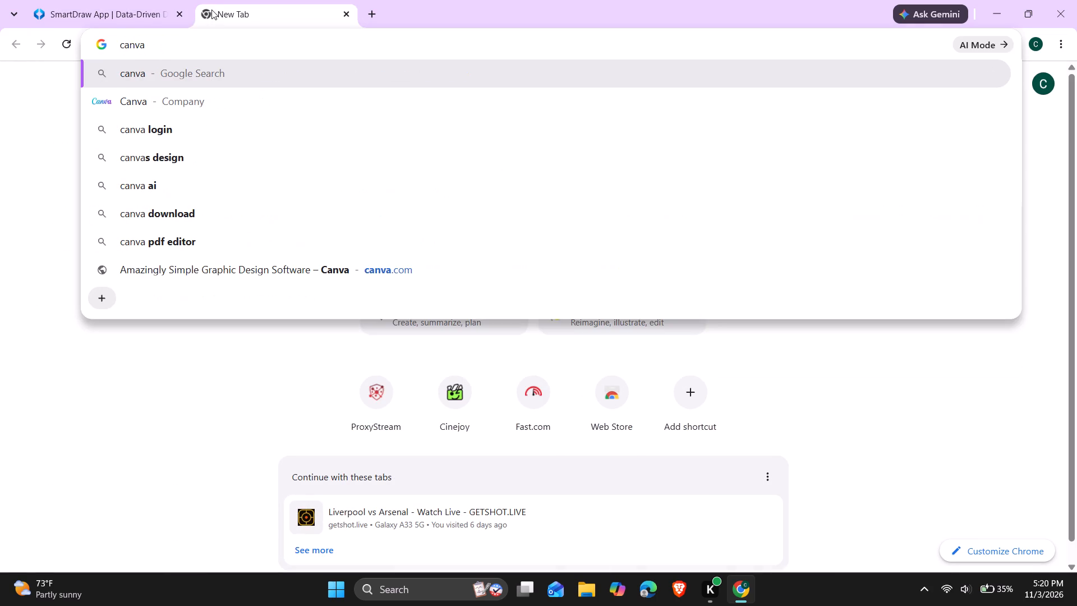
{"action": "key", "text": "Return"}
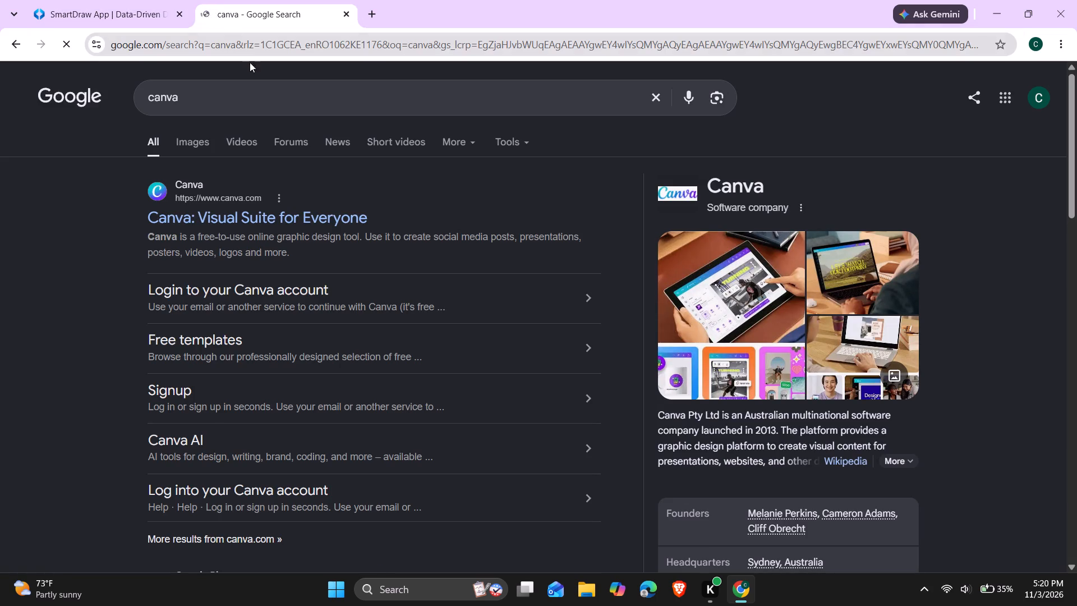
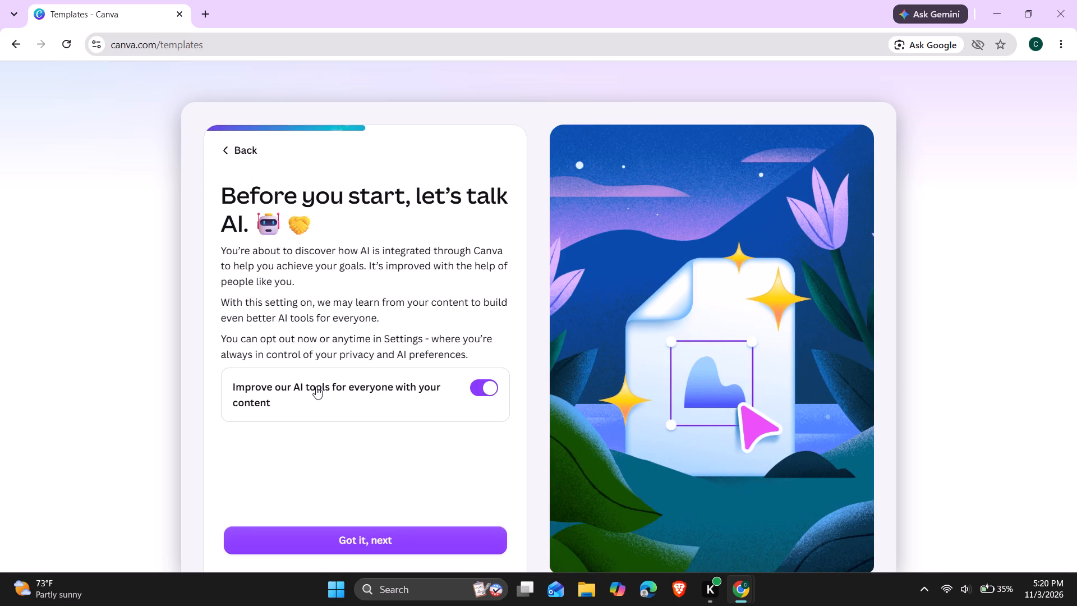
Continue past the AI notice, keeping the setting to improve AI tools with your content on.
{"action": "left_click", "coordinate": [341, 541]}
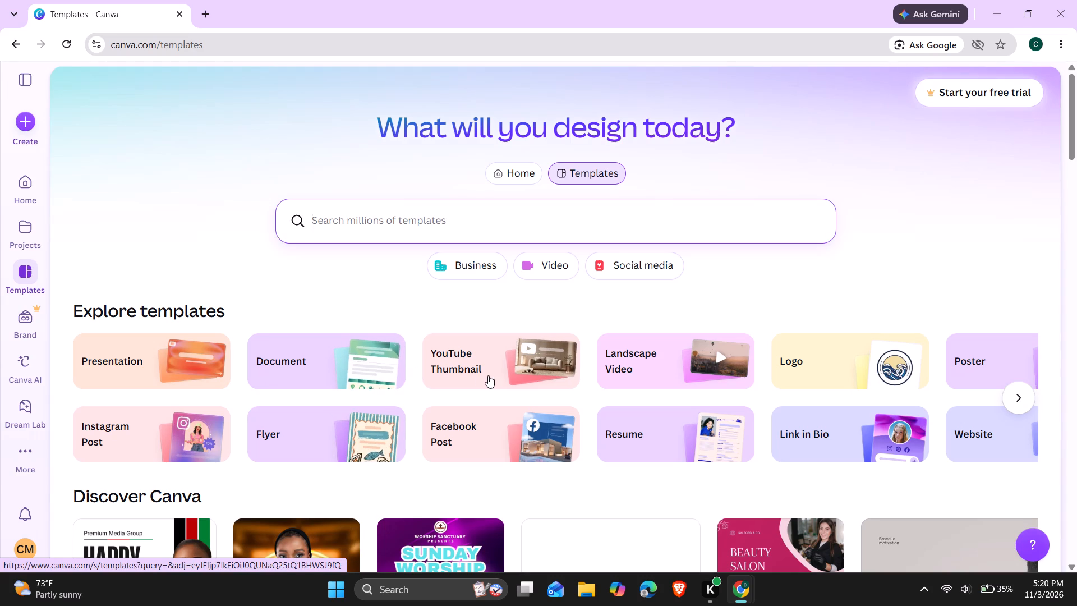
Browse the YouTube Thumbnail templates and open the Black White and Red Typographic Truth template for customizing.
{"action": "left_click", "coordinate": [507, 371]}
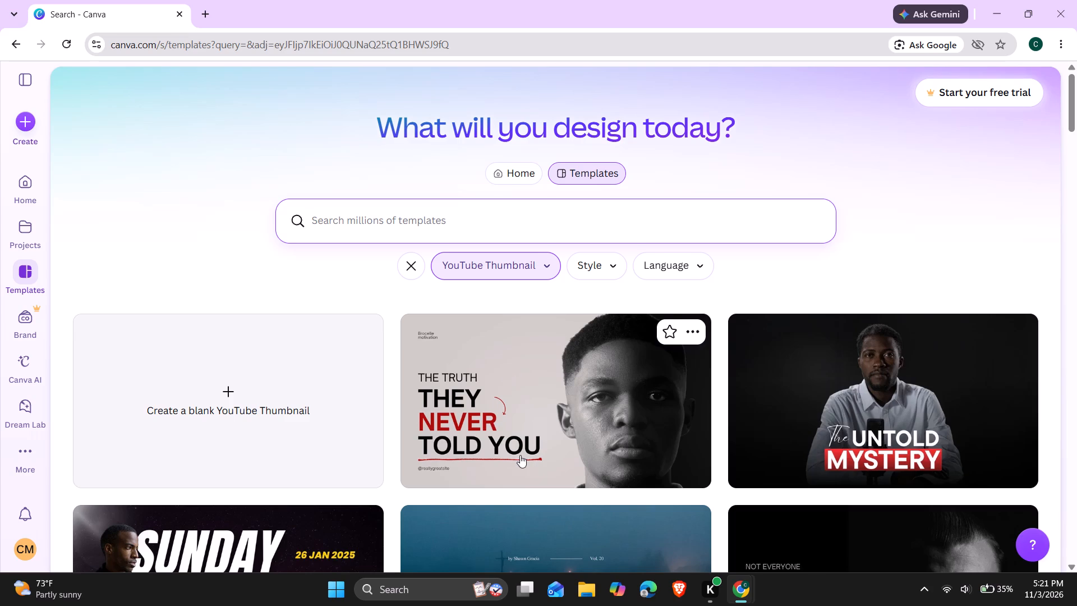
{"action": "scroll", "coordinate": [520, 455], "scroll_direction": "down", "scroll_amount": 1}
{"action": "left_click", "coordinate": [522, 393]}
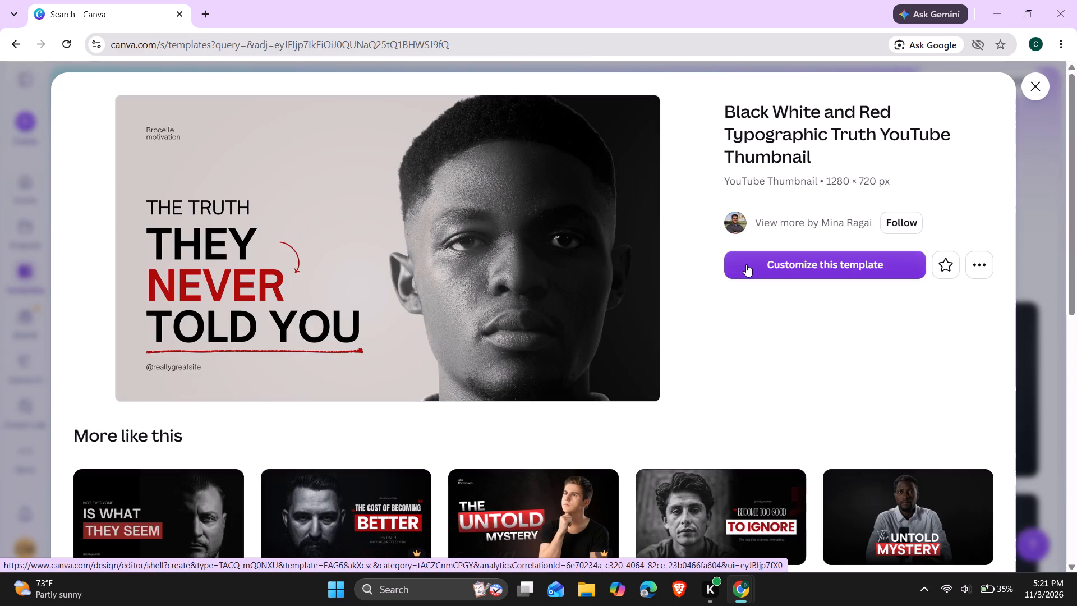
{"action": "left_click", "coordinate": [747, 264]}
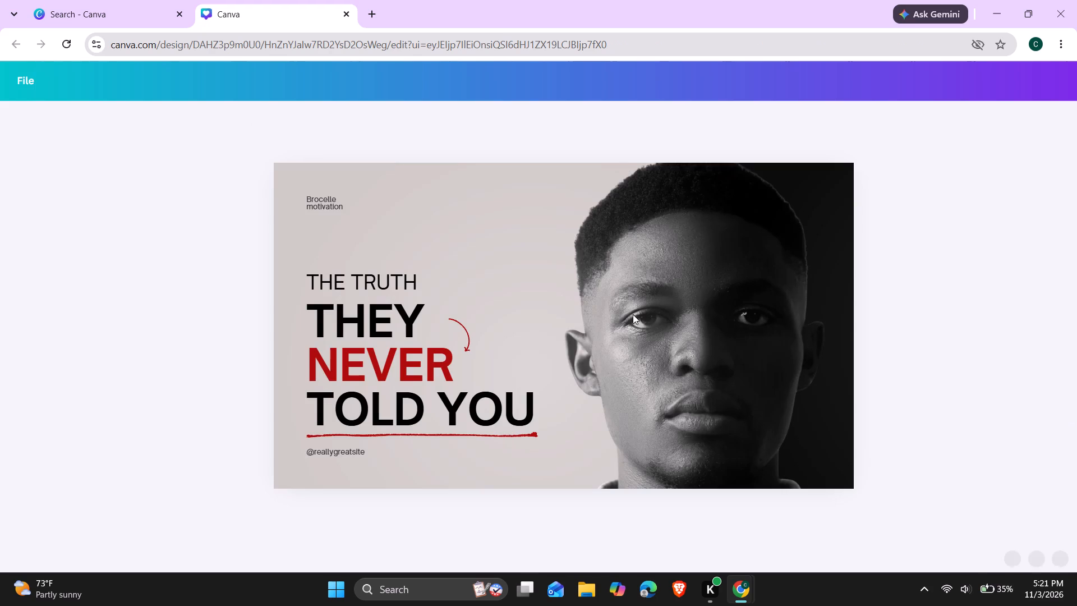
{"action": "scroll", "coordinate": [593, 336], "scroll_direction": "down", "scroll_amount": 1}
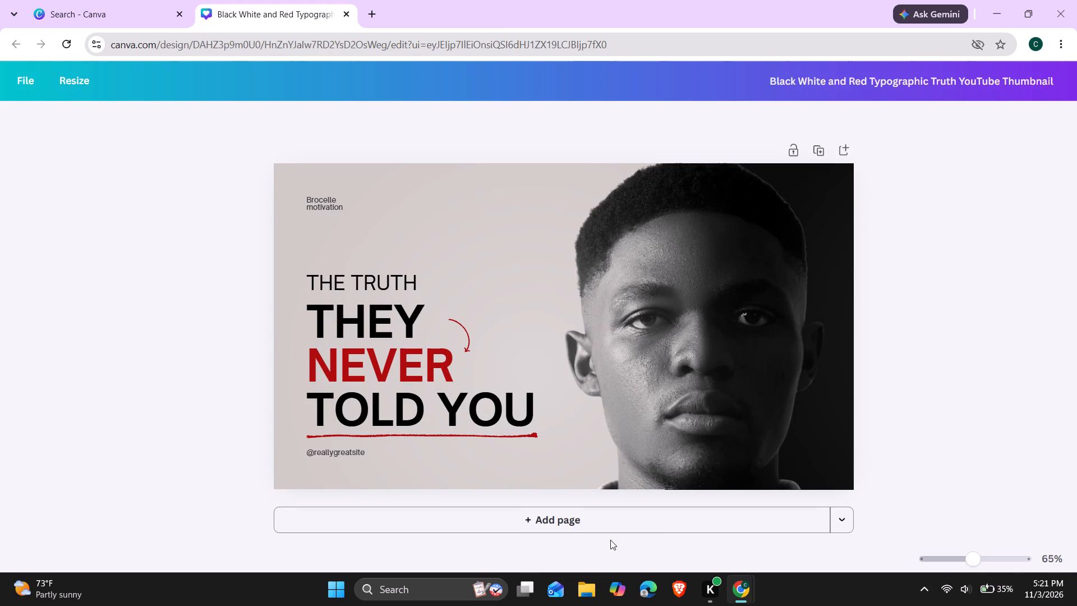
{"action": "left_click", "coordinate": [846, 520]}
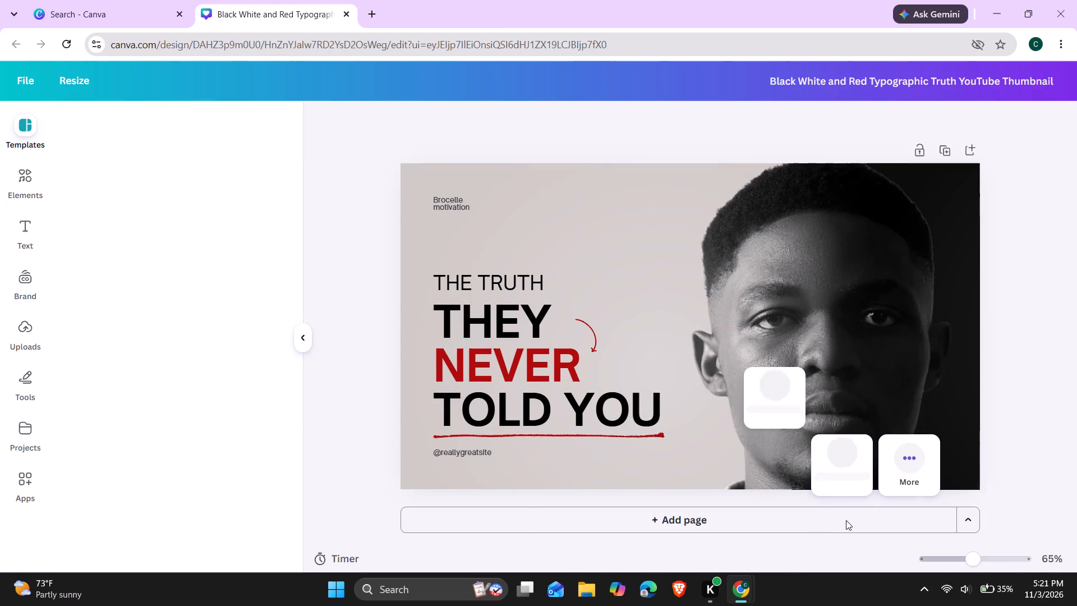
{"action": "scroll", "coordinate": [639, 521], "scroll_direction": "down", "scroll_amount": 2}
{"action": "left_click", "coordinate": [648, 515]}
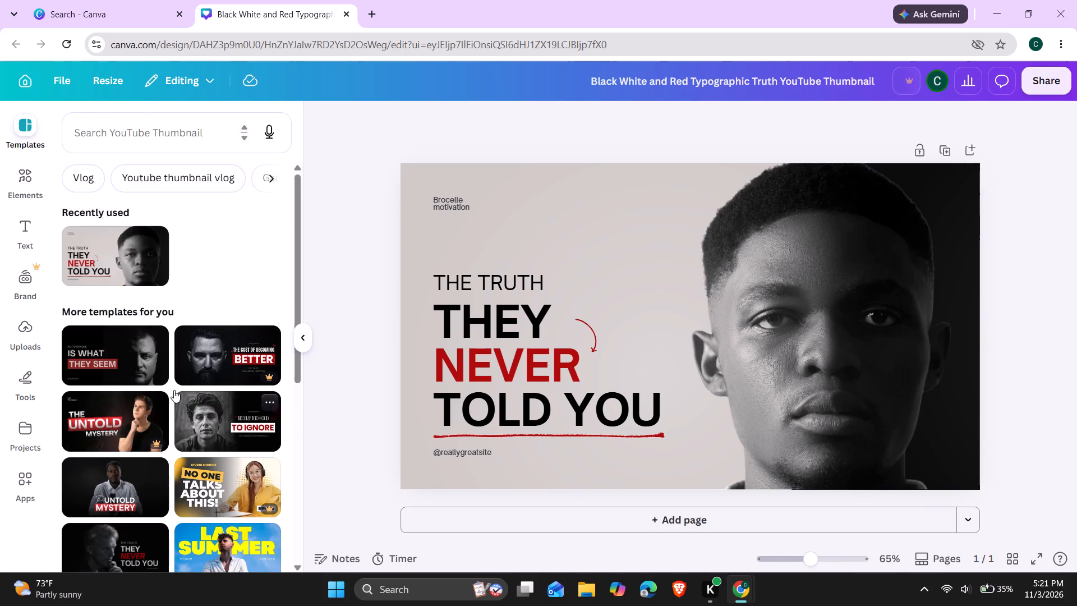
Apply the "Not everyone is what they seem" template to page 1 and add a second page.
{"action": "left_click", "coordinate": [134, 368]}
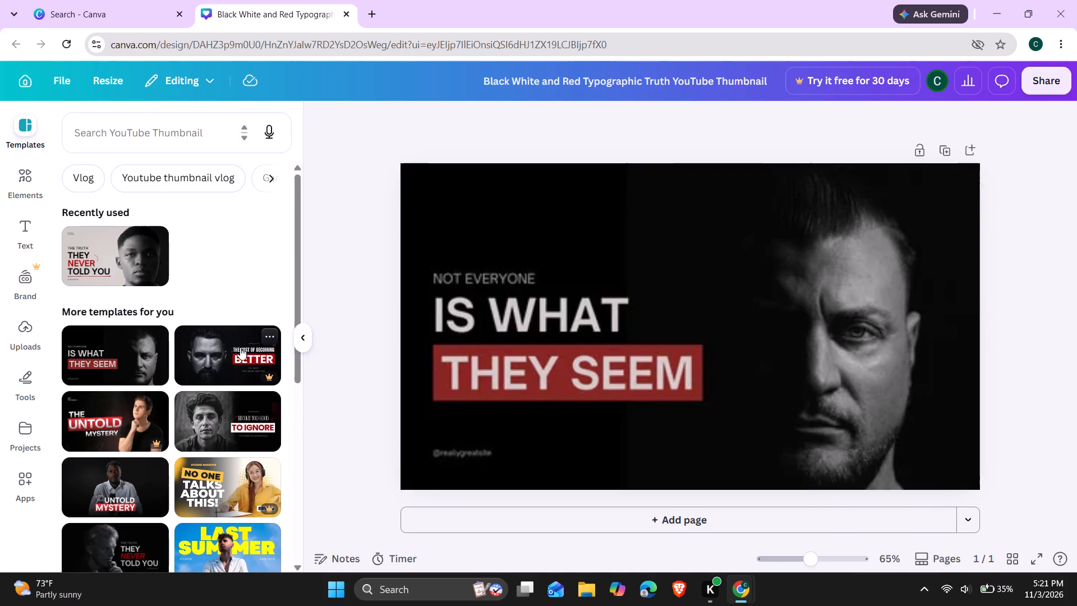
{"action": "left_click", "coordinate": [454, 518]}
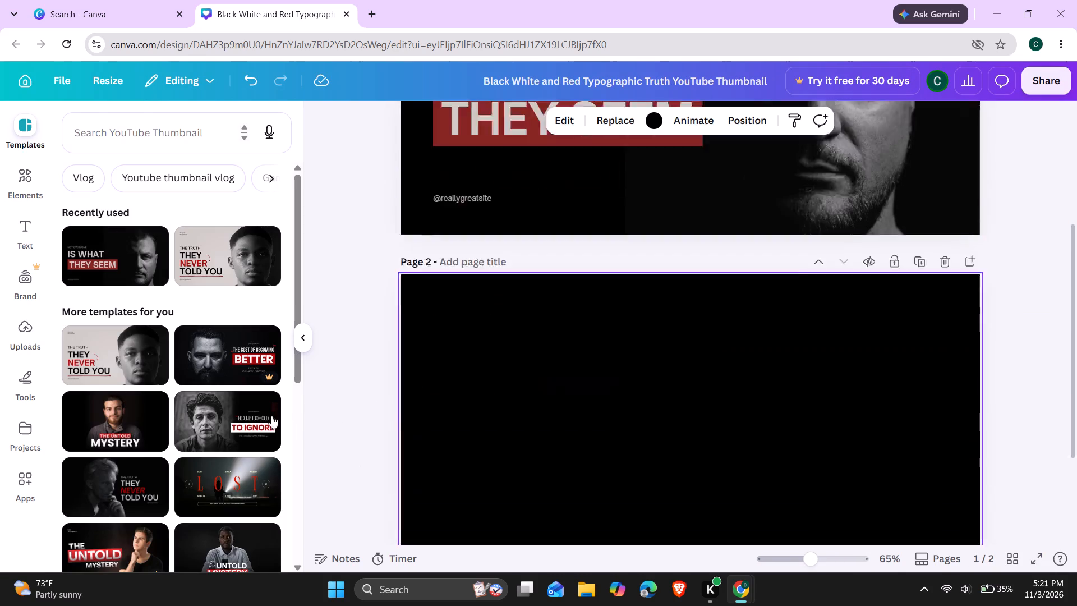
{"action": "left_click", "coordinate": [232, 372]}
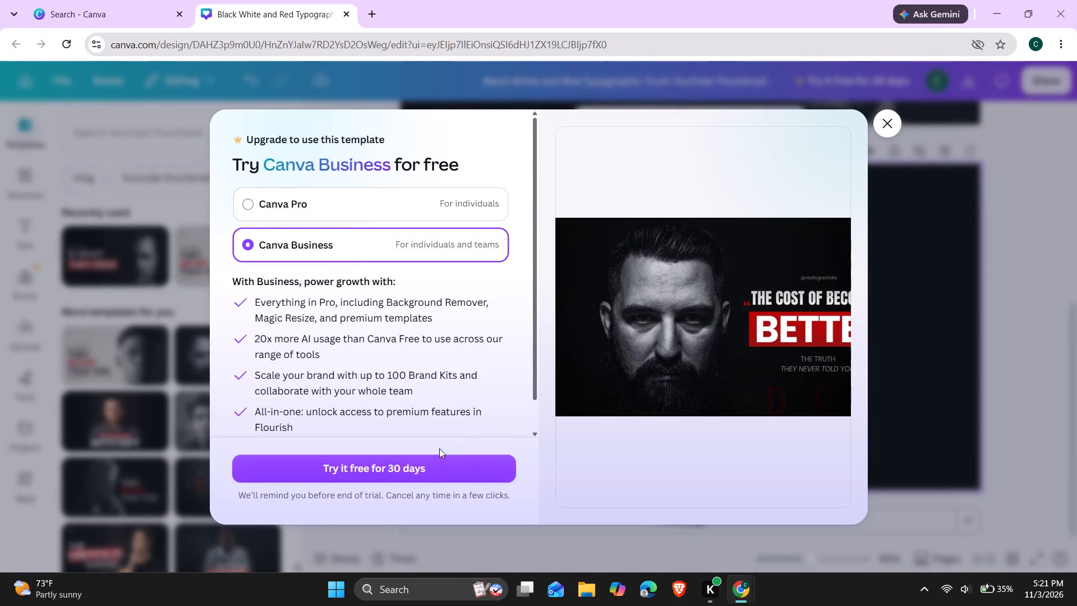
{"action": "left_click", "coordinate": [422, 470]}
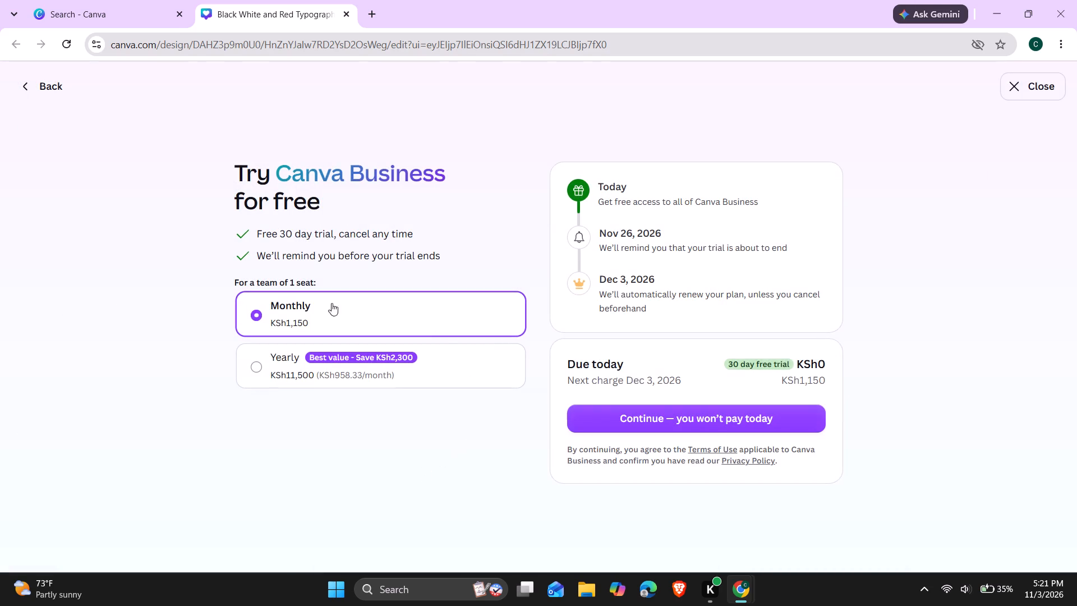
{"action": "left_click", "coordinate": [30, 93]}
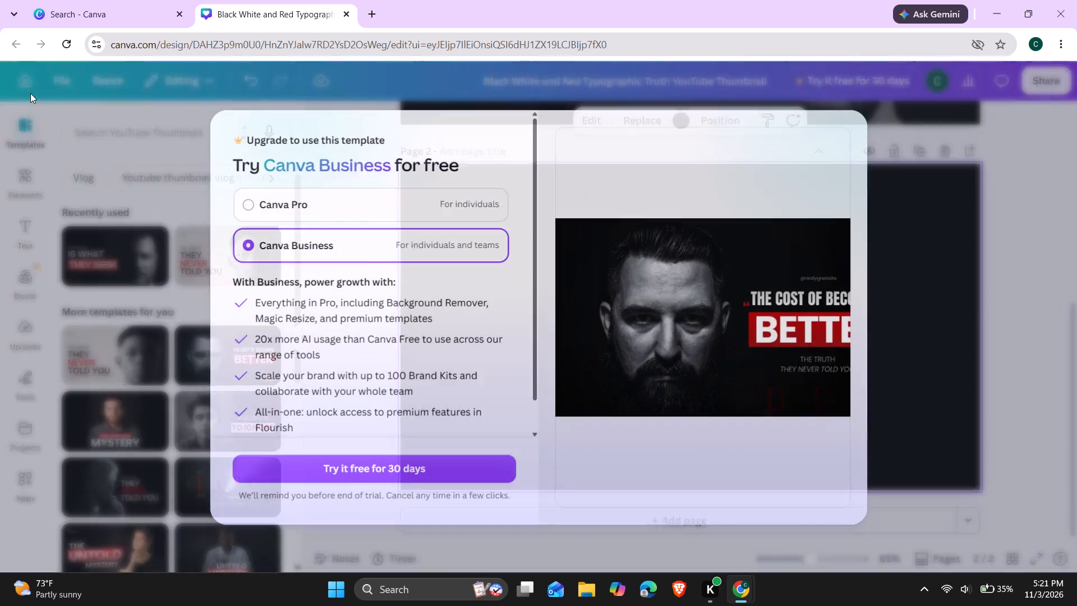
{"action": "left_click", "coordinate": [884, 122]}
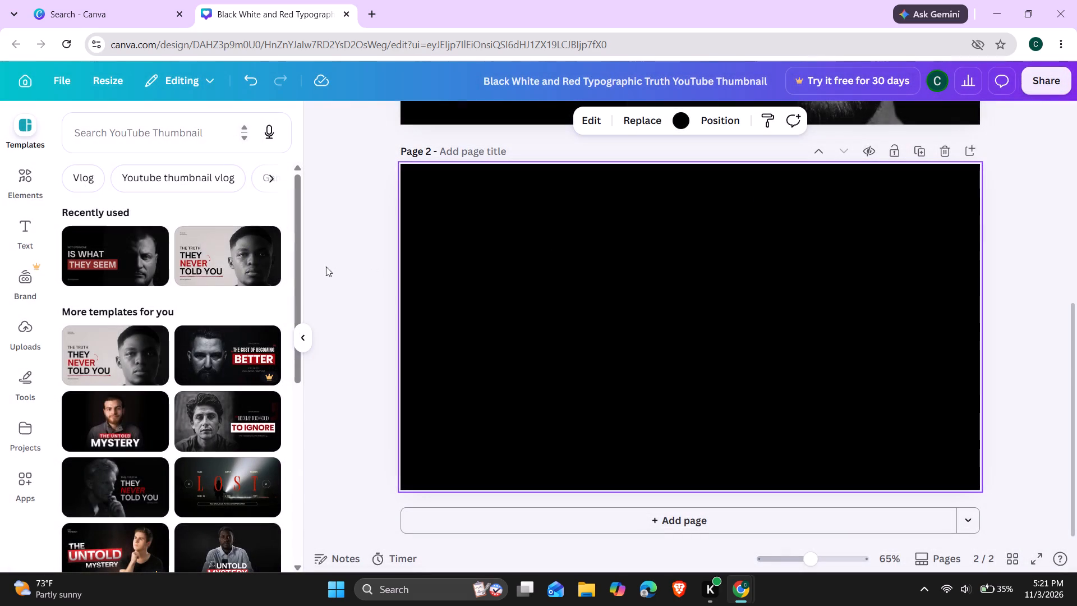
Apply the recently used "The truth they never told you" template to page 2.
{"action": "left_click_drag", "start_coordinate": [200, 264], "coordinate": [454, 244]}
{"action": "scroll", "coordinate": [241, 263], "scroll_direction": "right", "scroll_amount": 2}
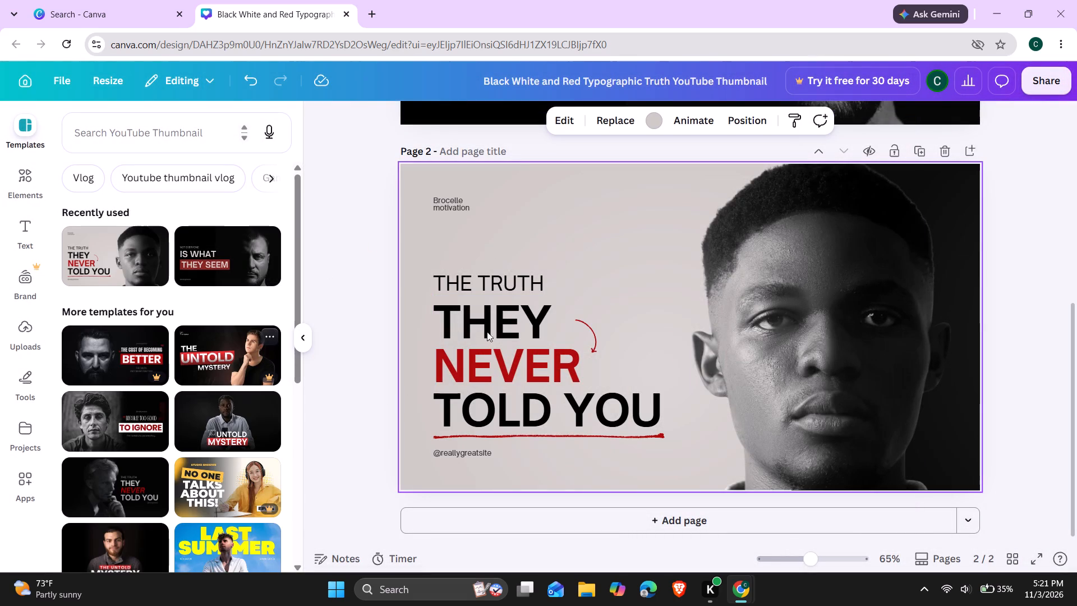
Shift the gradient overlay on page 2 toward the page's right side, keeping the existing graphic.
{"action": "left_click_drag", "start_coordinate": [756, 259], "coordinate": [735, 247]}
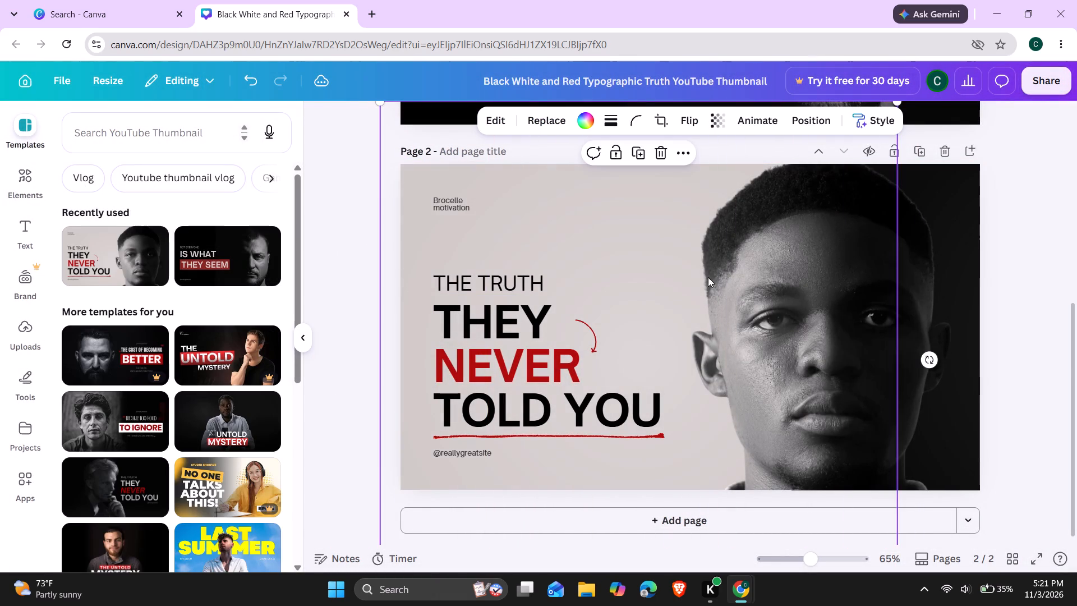
{"action": "left_click_drag", "start_coordinate": [683, 282], "coordinate": [866, 265]}
{"action": "scroll", "coordinate": [643, 290], "scroll_direction": "left", "scroll_amount": 2}
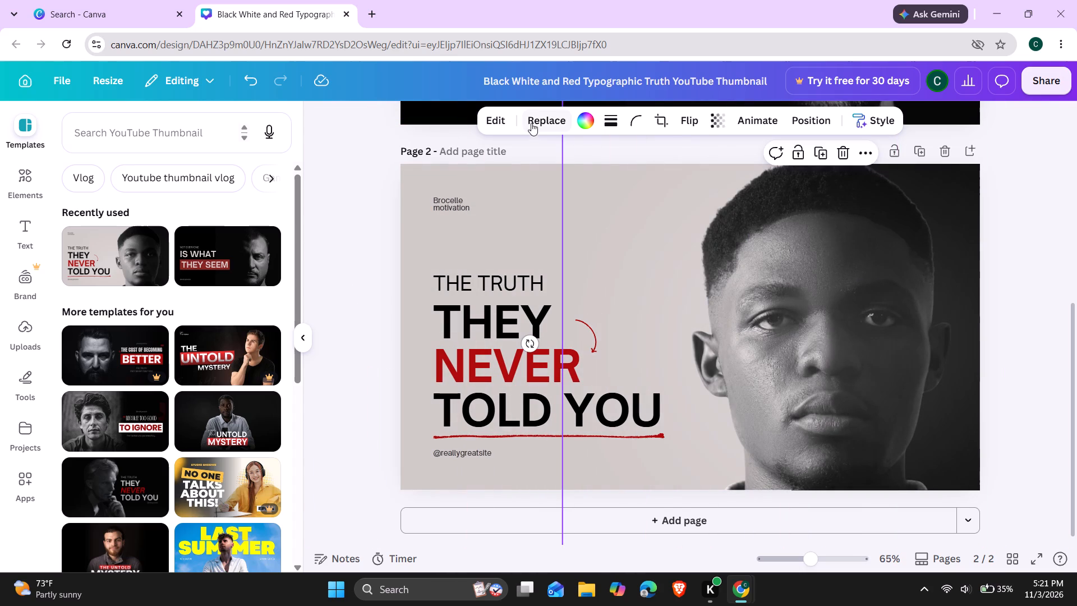
{"action": "left_click", "coordinate": [533, 122]}
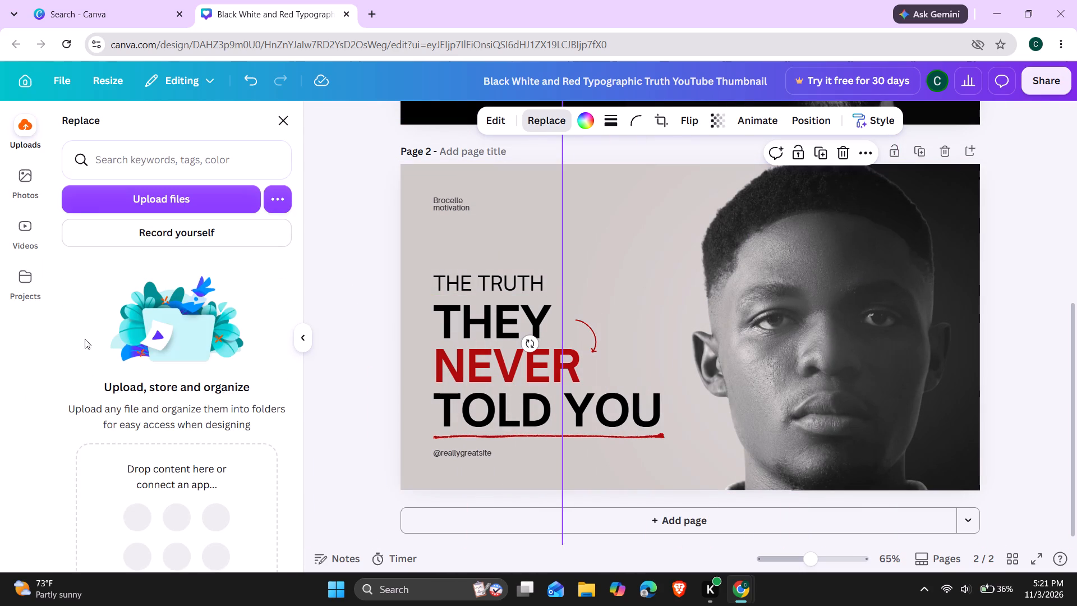
{"action": "left_click", "coordinate": [15, 136]}
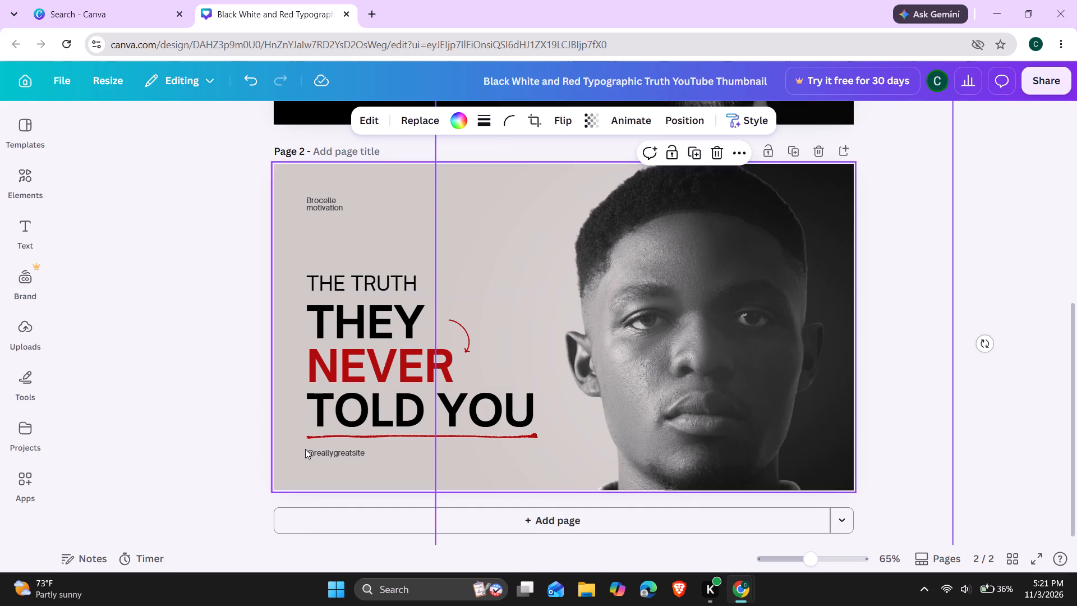
Add a third page to the design.
{"action": "left_click", "coordinate": [356, 508]}
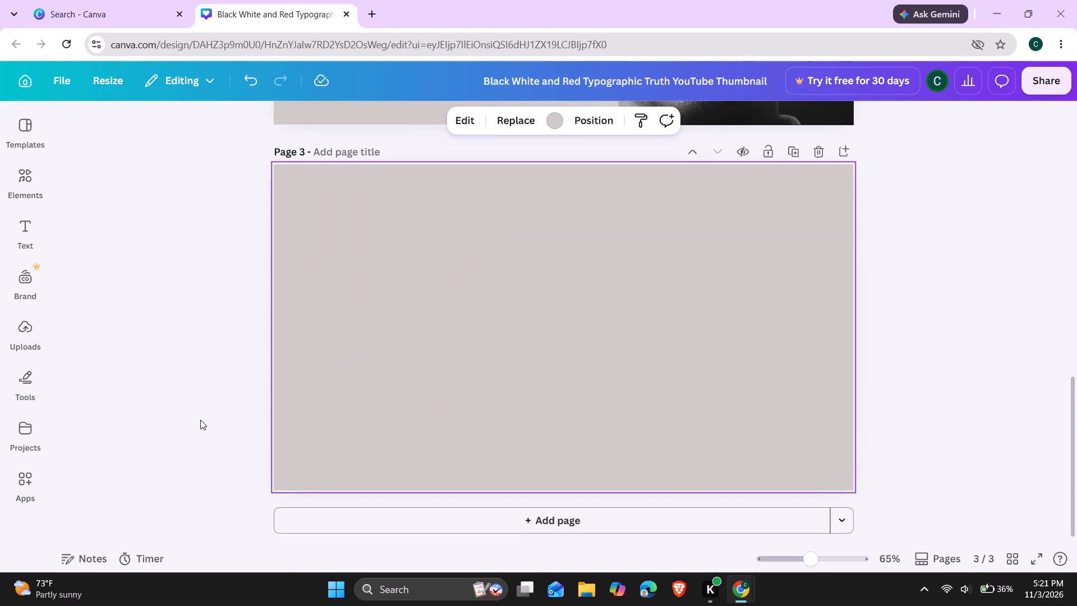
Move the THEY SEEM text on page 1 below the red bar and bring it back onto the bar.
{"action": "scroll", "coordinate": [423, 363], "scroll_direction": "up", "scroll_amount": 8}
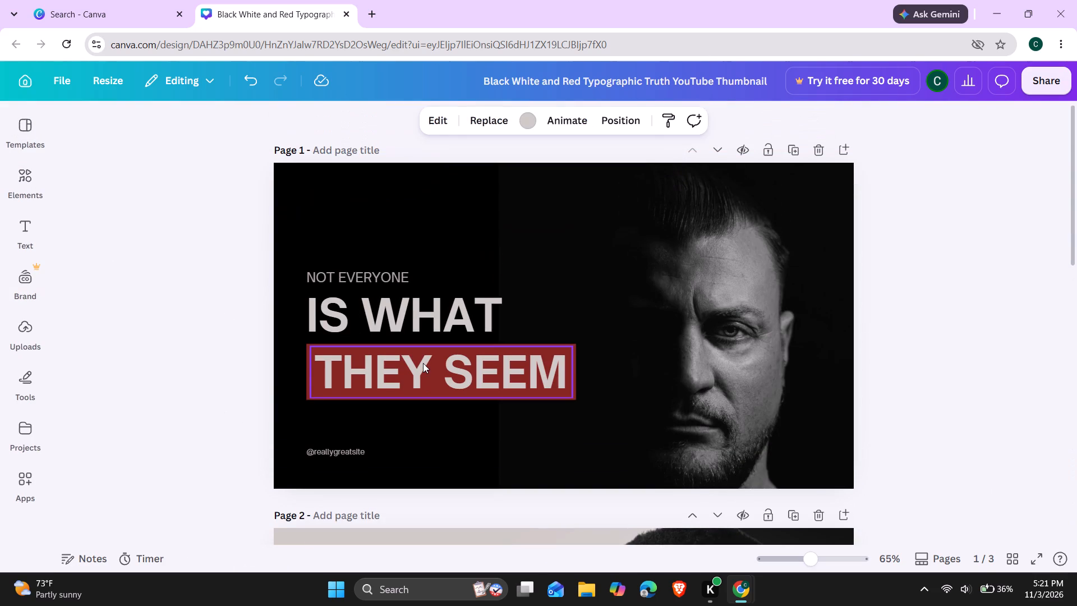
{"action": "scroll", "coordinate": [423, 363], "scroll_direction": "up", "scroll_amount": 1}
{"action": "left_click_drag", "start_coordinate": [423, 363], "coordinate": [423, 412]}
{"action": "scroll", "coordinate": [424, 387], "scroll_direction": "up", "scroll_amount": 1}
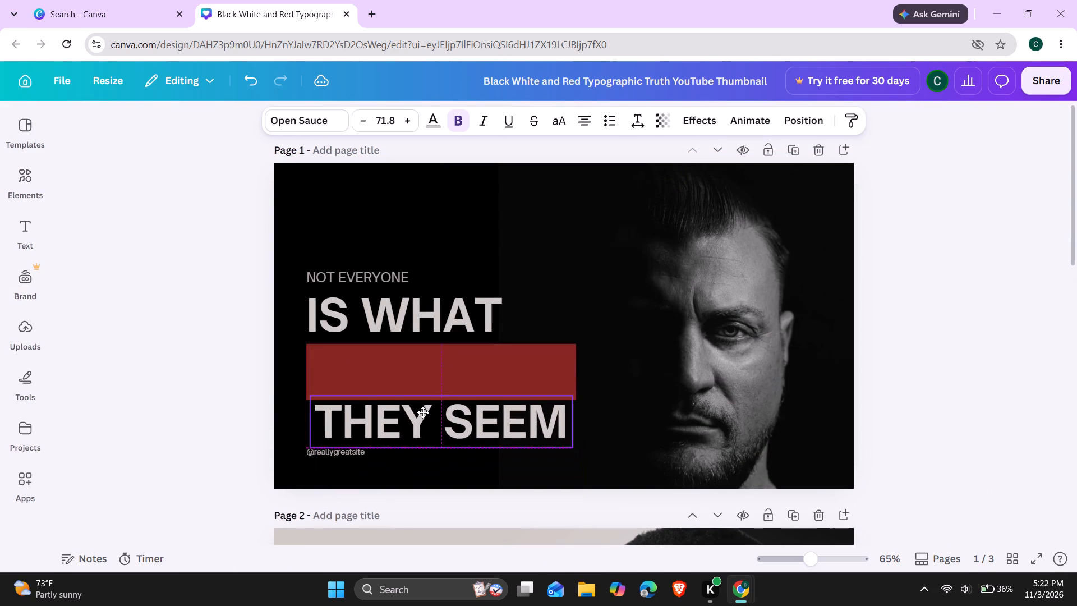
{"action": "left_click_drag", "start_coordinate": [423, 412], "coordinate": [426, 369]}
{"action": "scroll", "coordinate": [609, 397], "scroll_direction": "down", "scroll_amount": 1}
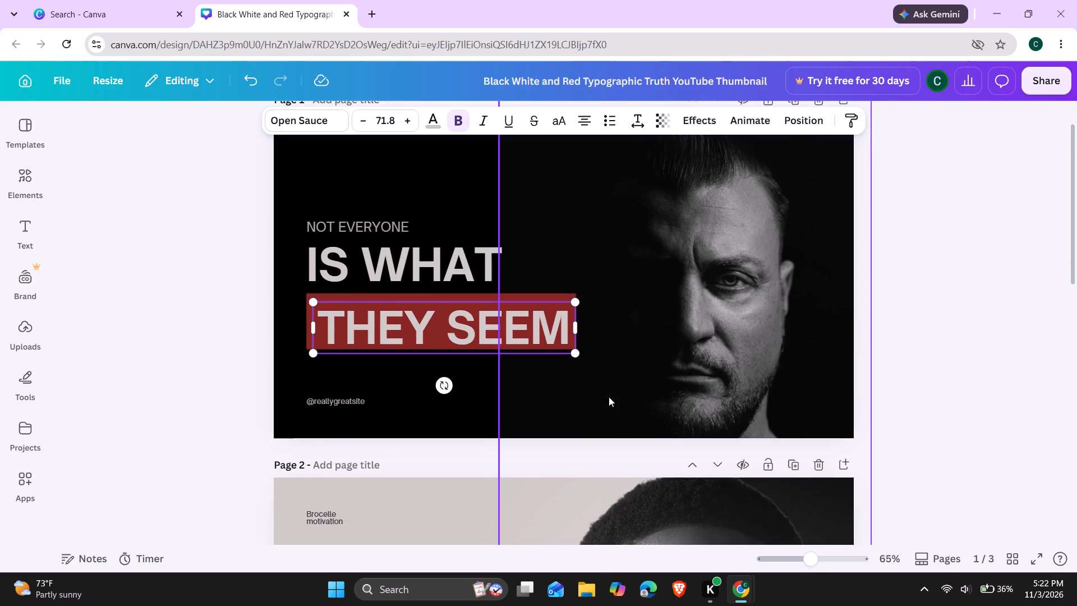
Rearrange page 1's headline higher up, with NOT EVERYONE above IS WHAT and THEY SEEM overlapping the red bar's upper edge.
{"action": "left_click_drag", "start_coordinate": [344, 222], "coordinate": [539, 159]}
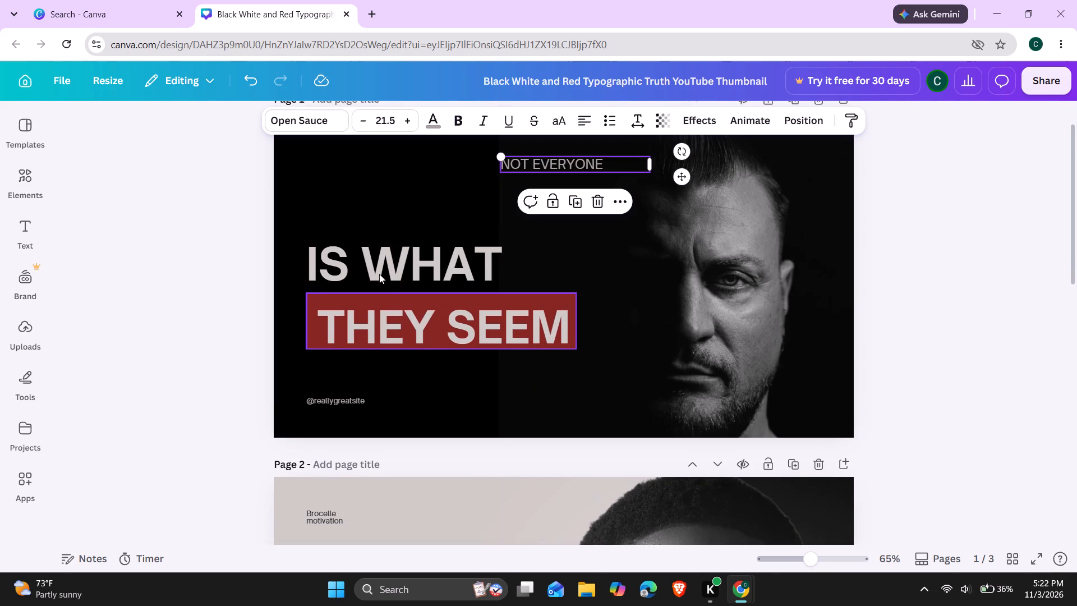
{"action": "left_click_drag", "start_coordinate": [338, 261], "coordinate": [342, 183]}
{"action": "left_click_drag", "start_coordinate": [432, 336], "coordinate": [432, 335]}
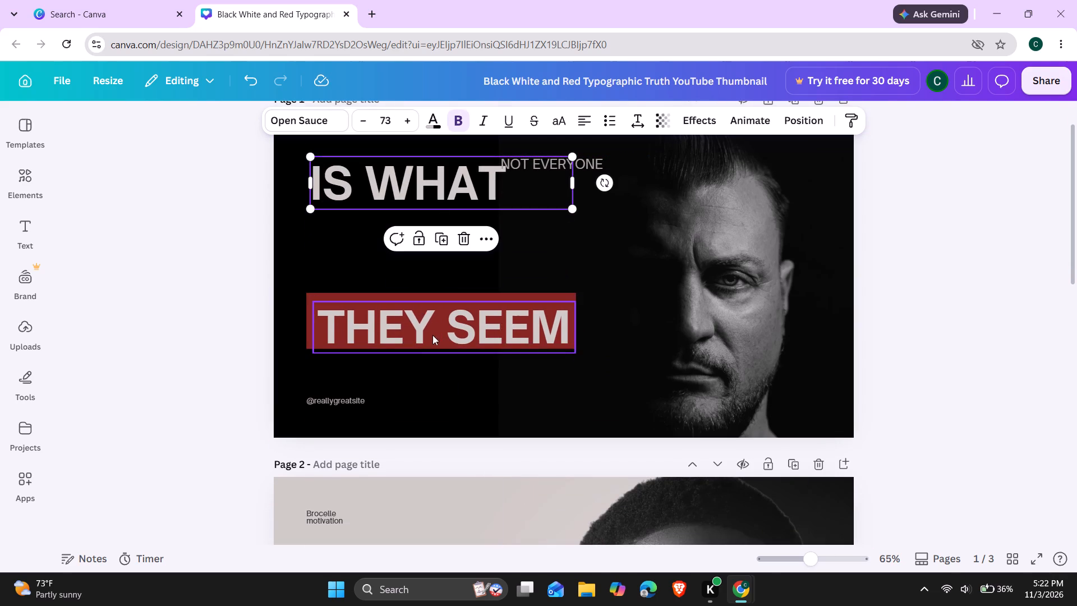
{"action": "left_click_drag", "start_coordinate": [432, 335], "coordinate": [421, 290]}
{"action": "left_click", "coordinate": [421, 290]}
{"action": "left_click_drag", "start_coordinate": [428, 192], "coordinate": [429, 206]}
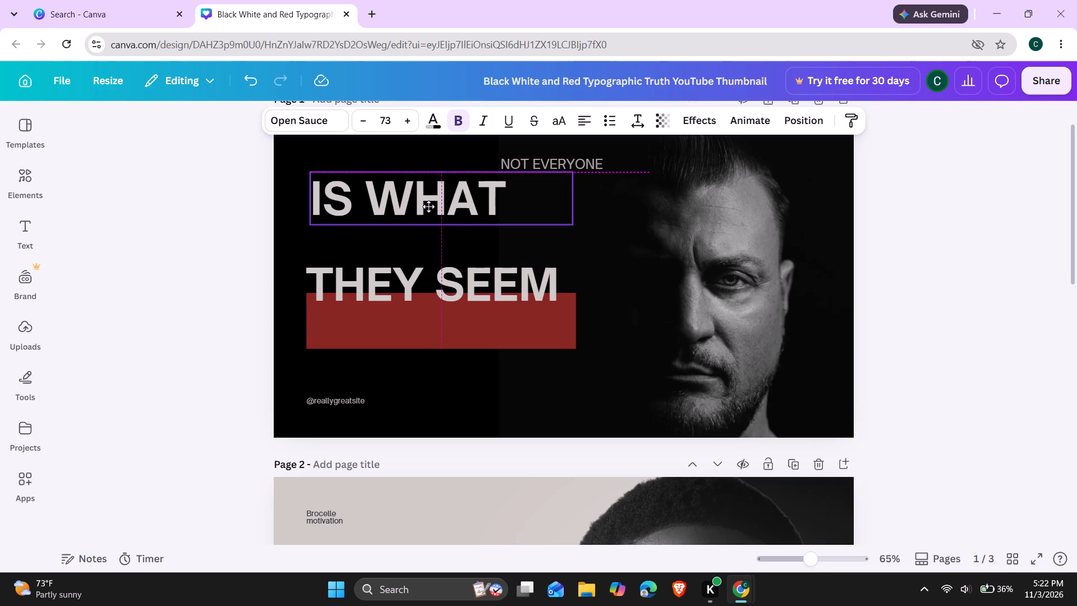
{"action": "left_click_drag", "start_coordinate": [429, 206], "coordinate": [432, 218]}
{"action": "left_click_drag", "start_coordinate": [579, 159], "coordinate": [422, 157]}
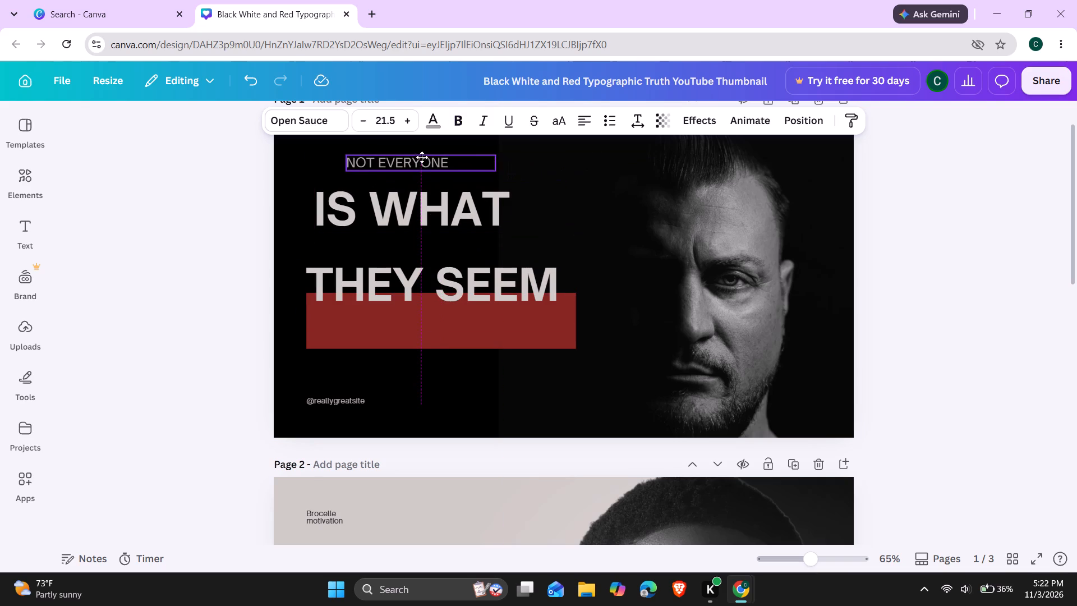
{"action": "left_click_drag", "start_coordinate": [422, 157], "coordinate": [420, 157]}
{"action": "left_click_drag", "start_coordinate": [415, 207], "coordinate": [444, 213]}
{"action": "left_click_drag", "start_coordinate": [444, 215], "coordinate": [457, 230]}
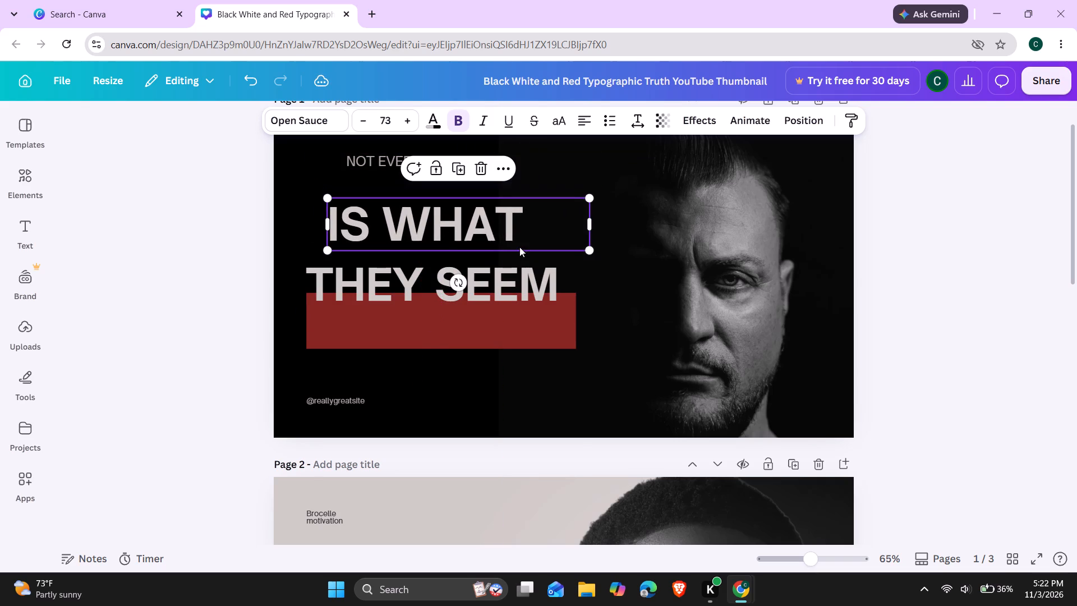
{"action": "left_click_drag", "start_coordinate": [671, 250], "coordinate": [698, 229]}
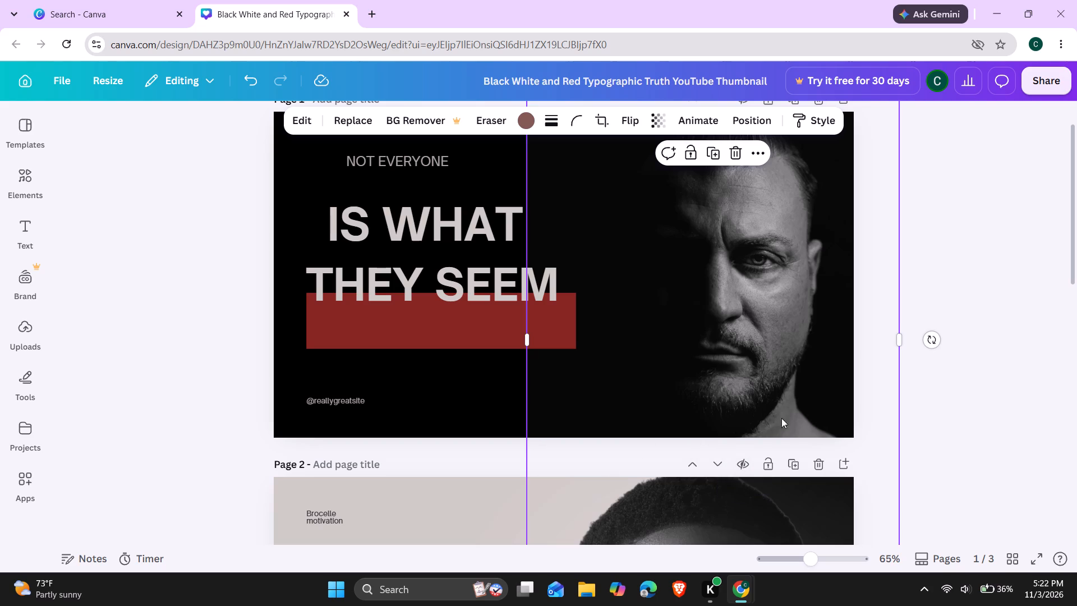
{"action": "left_click_drag", "start_coordinate": [355, 401], "coordinate": [388, 390]}
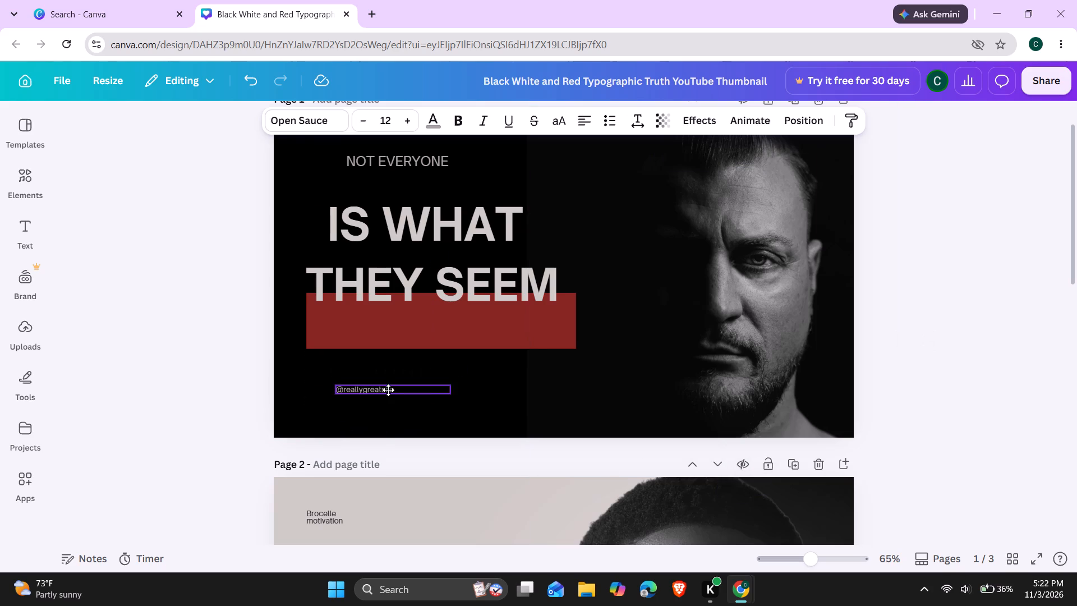
{"action": "left_click_drag", "start_coordinate": [388, 390], "coordinate": [393, 390]}
Raise the red bar on page 1 and align it behind the THEY SEEM text.
{"action": "left_click_drag", "start_coordinate": [436, 323], "coordinate": [441, 291]}
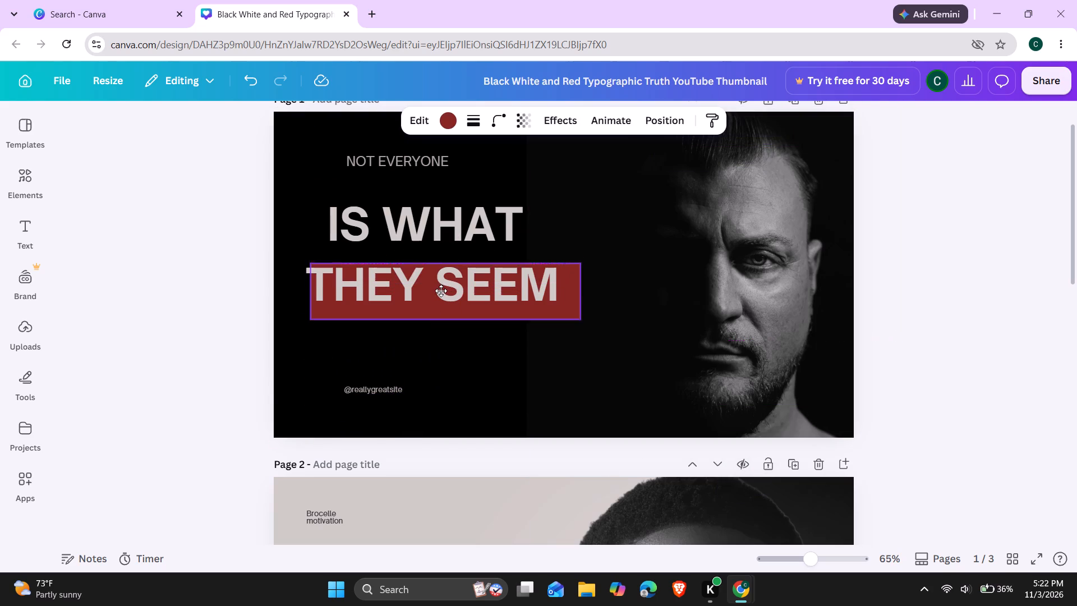
{"action": "left_click_drag", "start_coordinate": [441, 291], "coordinate": [436, 290]}
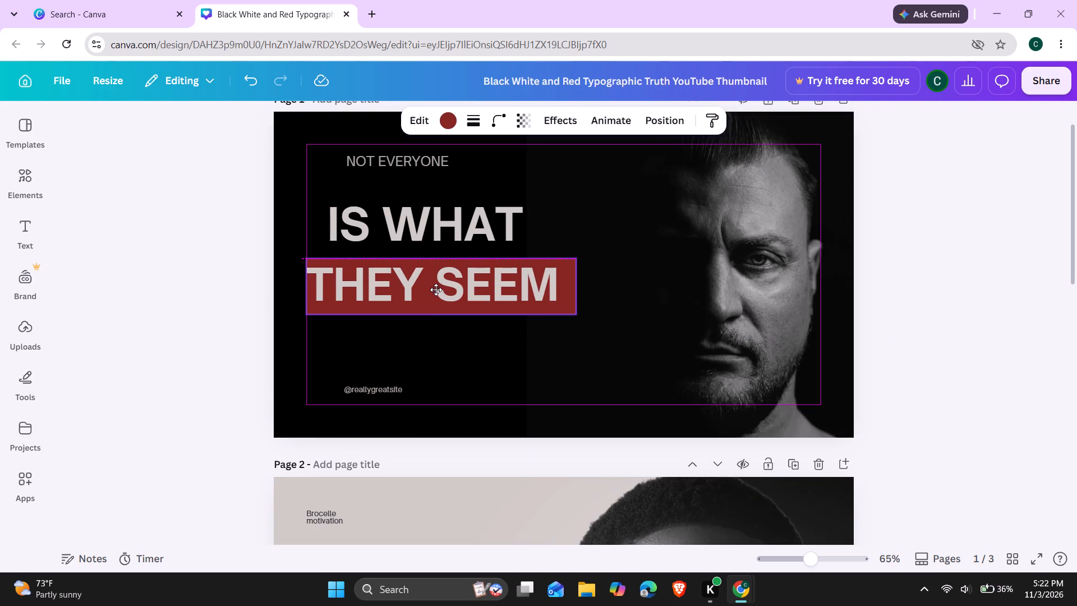
{"action": "left_click_drag", "start_coordinate": [436, 290], "coordinate": [438, 291]}
{"action": "left_click_drag", "start_coordinate": [438, 291], "coordinate": [441, 289]}
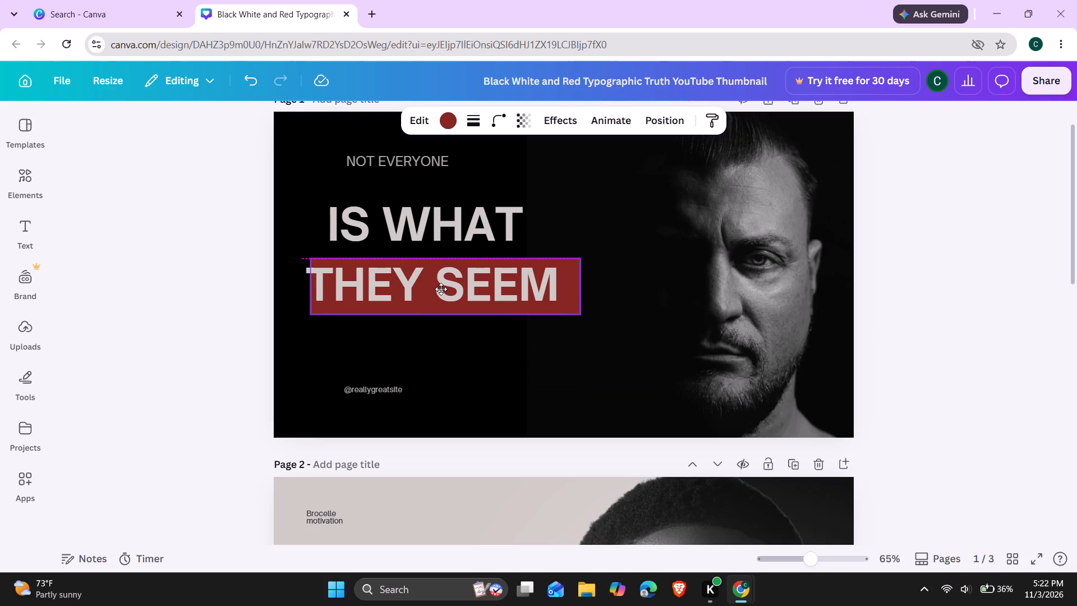
{"action": "left_click_drag", "start_coordinate": [441, 289], "coordinate": [432, 290]}
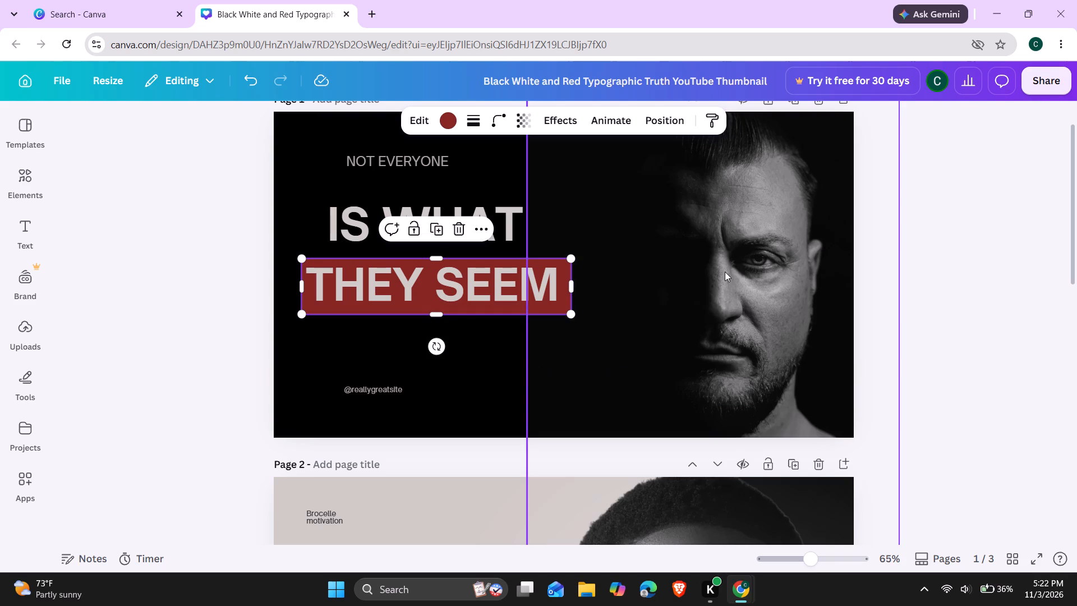
Move the man's portrait on page 1 left, closer to the red bar.
{"action": "left_click_drag", "start_coordinate": [725, 272], "coordinate": [679, 267]}
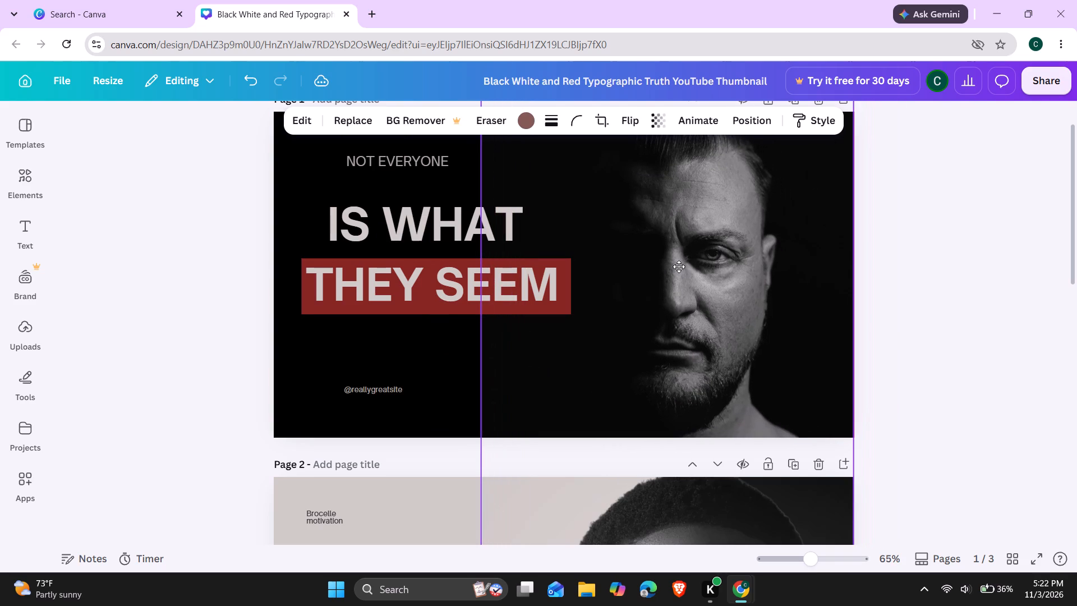
{"action": "left_click_drag", "start_coordinate": [679, 267], "coordinate": [672, 267]}
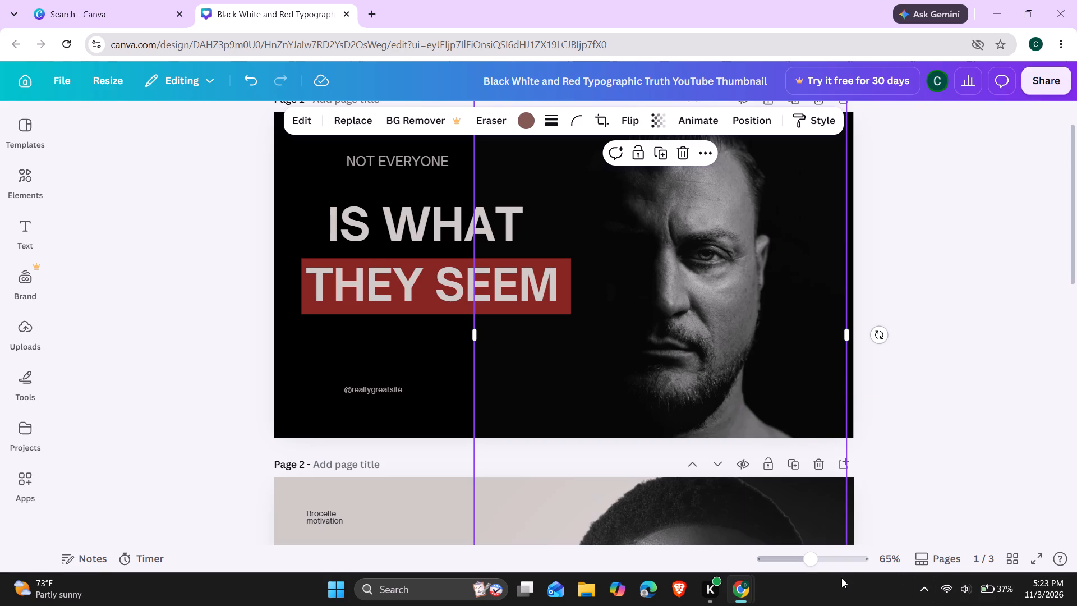
Move the Brocelle motivation text on page 2 right and slightly upward, above the end of THE TRUTH.
{"action": "scroll", "coordinate": [869, 445], "scroll_direction": "down", "scroll_amount": 2}
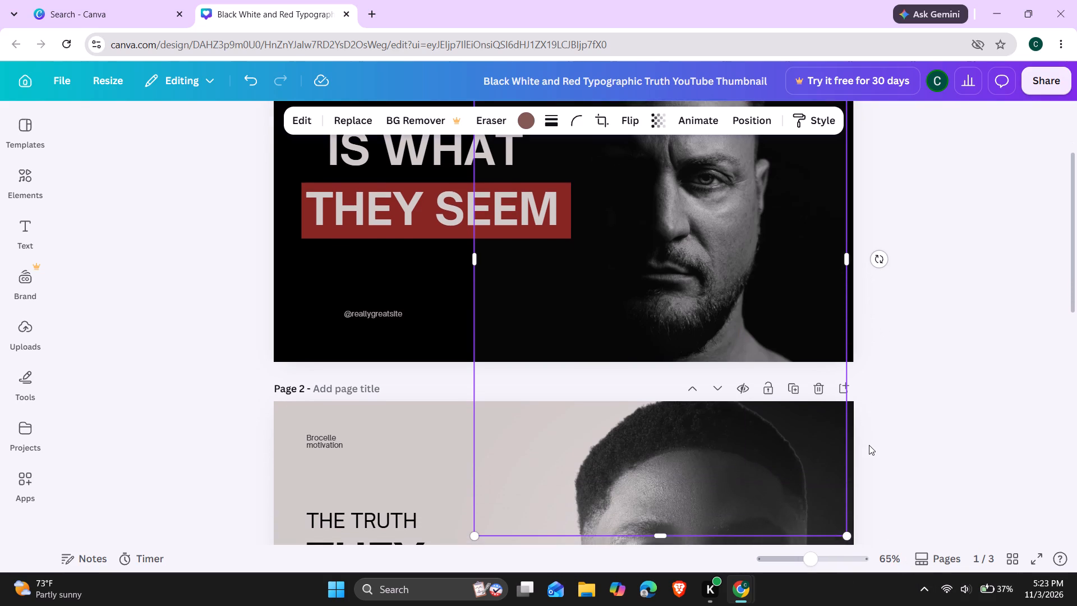
{"action": "scroll", "coordinate": [869, 445], "scroll_direction": "down", "scroll_amount": 4}
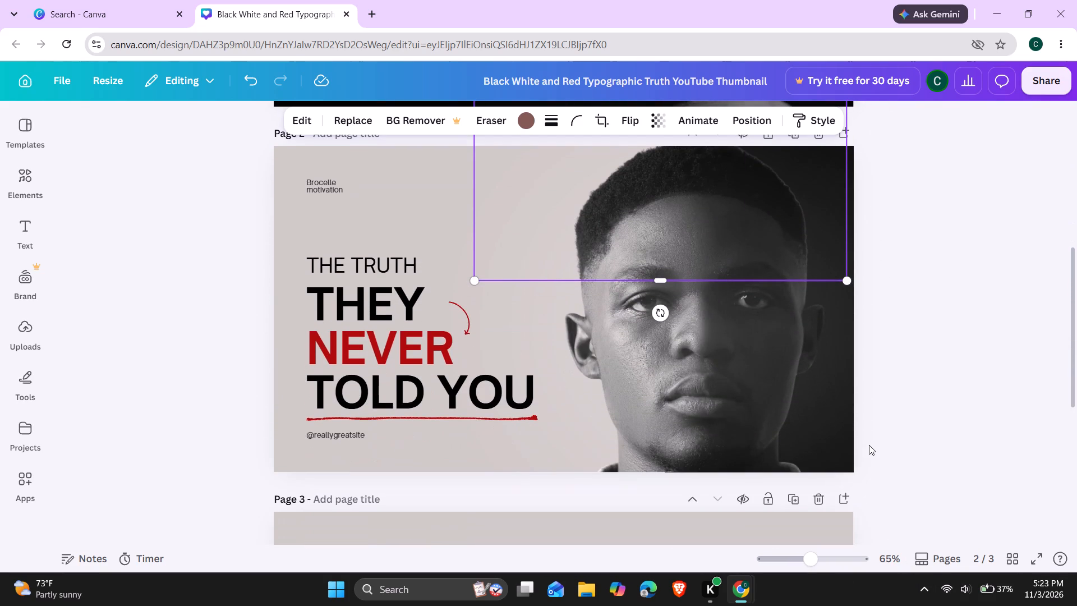
{"action": "left_click_drag", "start_coordinate": [330, 180], "coordinate": [344, 181]}
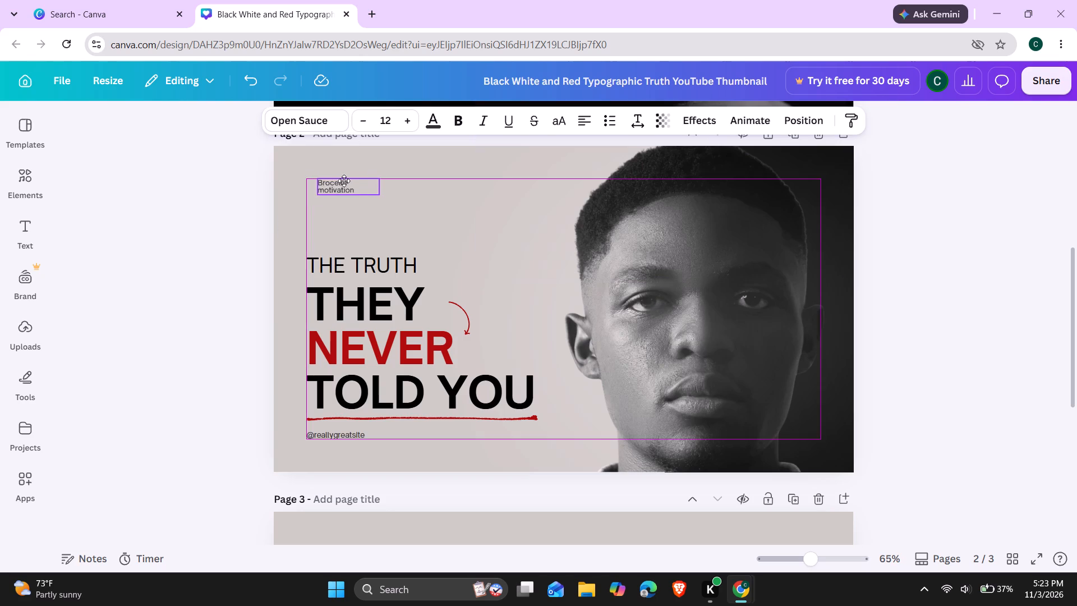
{"action": "left_click_drag", "start_coordinate": [344, 181], "coordinate": [420, 173]}
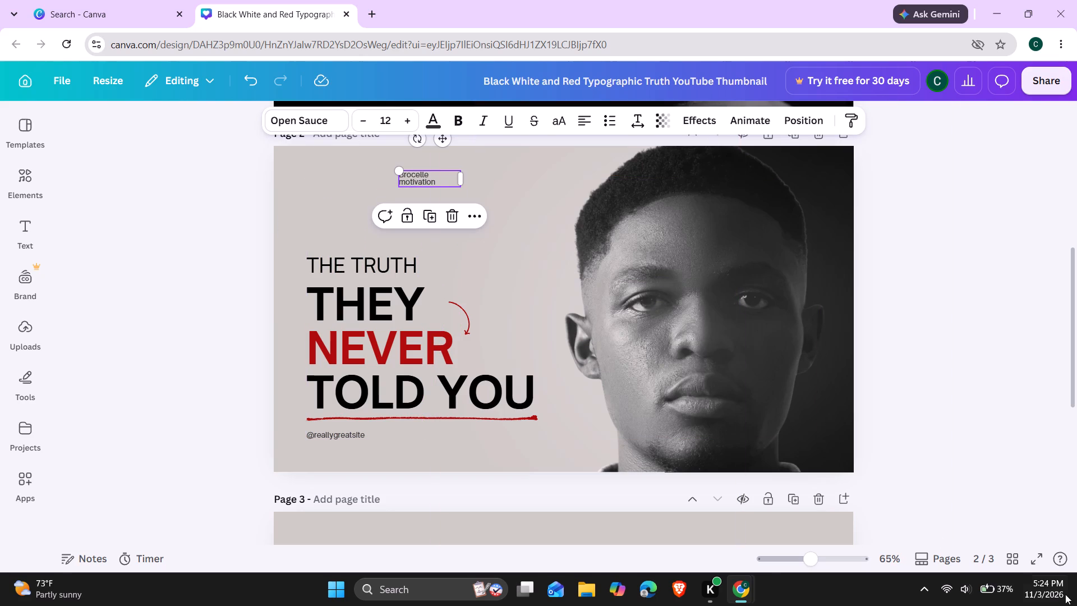
Lower the computer's screen brightness to 0 in the system settings and return to the design.
{"action": "left_click", "coordinate": [985, 593]}
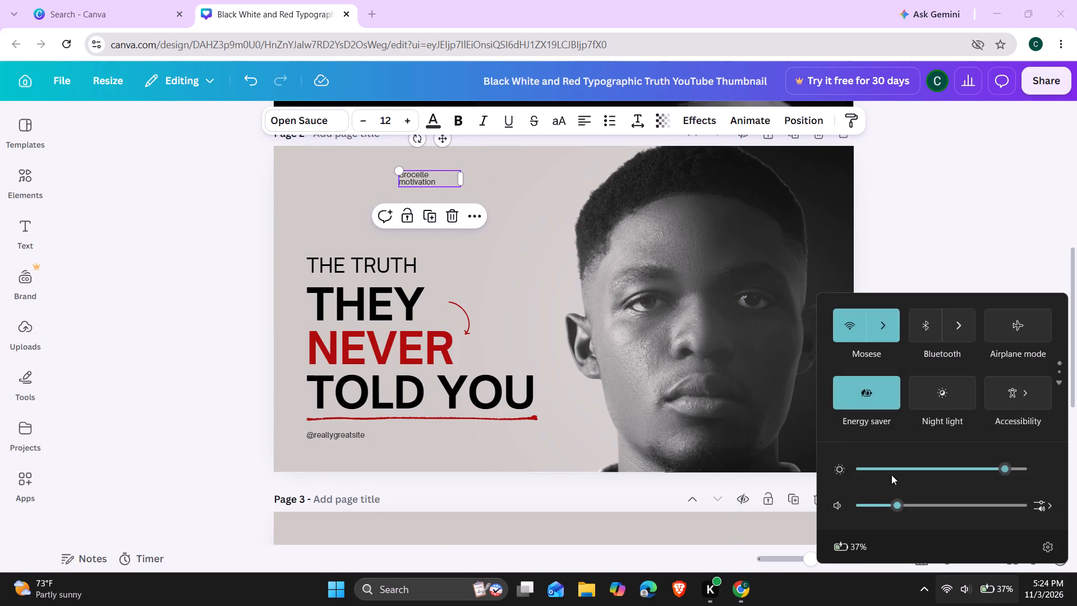
{"action": "left_click", "coordinate": [855, 469]}
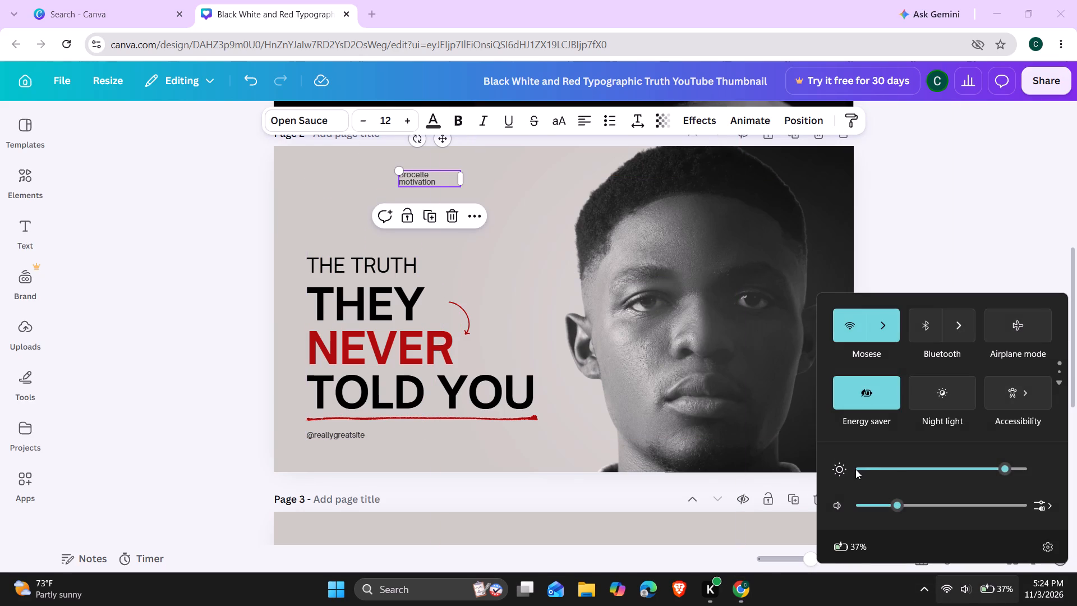
{"action": "left_click", "coordinate": [855, 469]}
{"action": "left_click", "coordinate": [858, 469]}
{"action": "left_click_drag", "start_coordinate": [864, 470], "coordinate": [854, 471]}
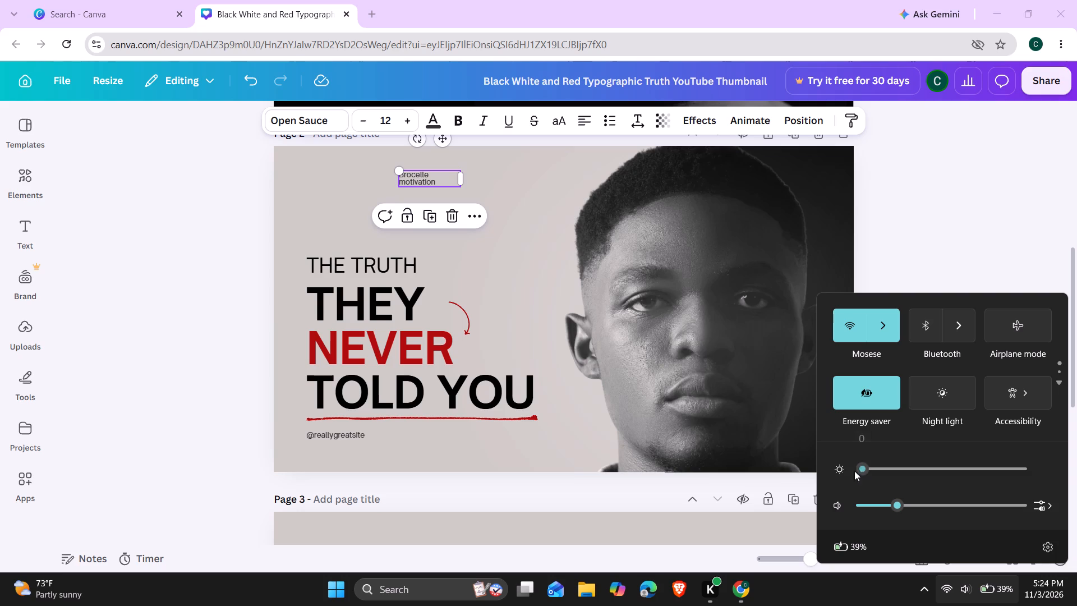
{"action": "left_click_drag", "start_coordinate": [854, 471], "coordinate": [776, 491]}
{"action": "scroll", "coordinate": [842, 475], "scroll_direction": "left", "scroll_amount": 1}
{"action": "left_click", "coordinate": [656, 559]}
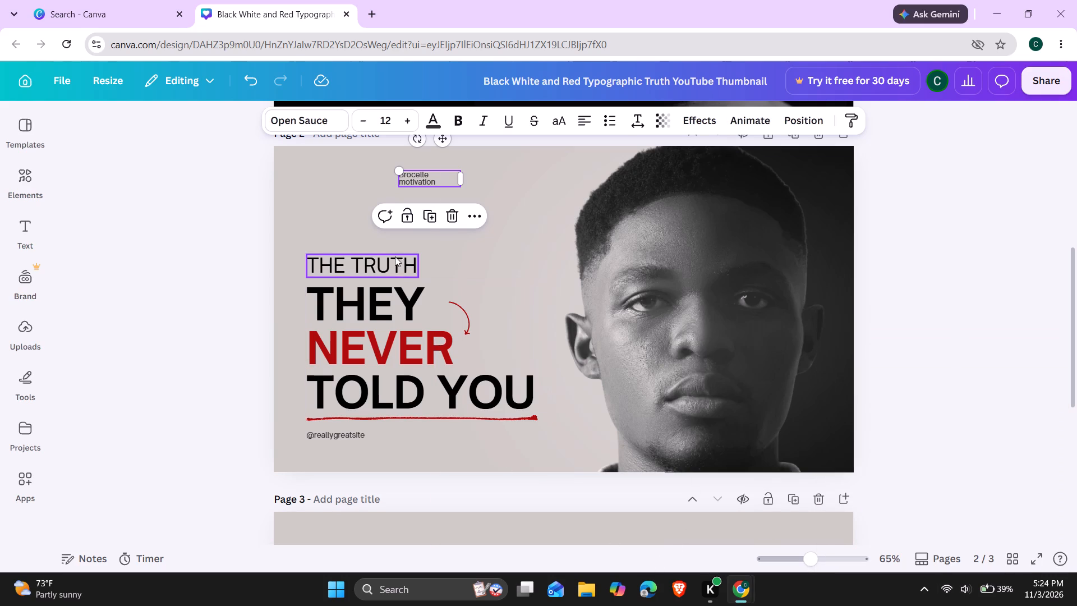
Raise THE TRUTH to just under Brocelle motivation on page 2, with THEY NEVER TOLD YOU moved up directly below it.
{"action": "left_click_drag", "start_coordinate": [390, 261], "coordinate": [447, 209]}
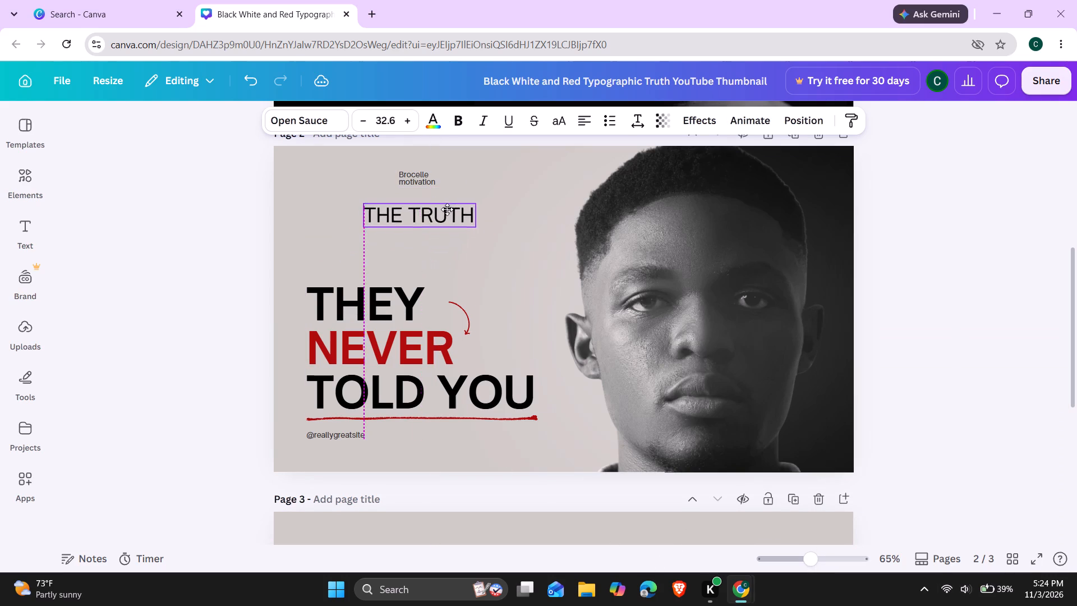
{"action": "left_click_drag", "start_coordinate": [447, 209], "coordinate": [441, 200]}
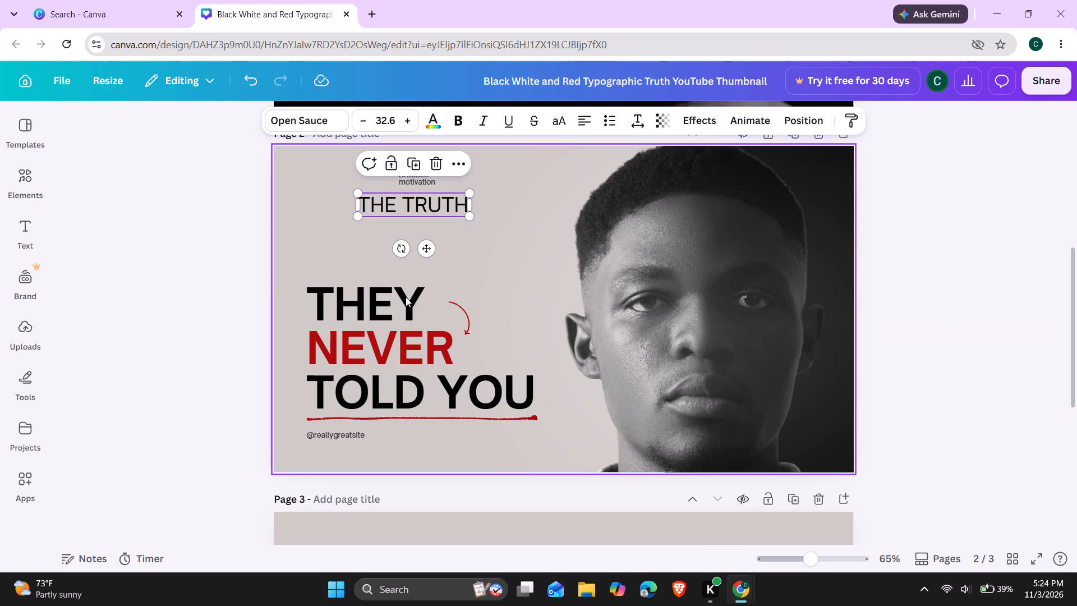
{"action": "left_click_drag", "start_coordinate": [402, 300], "coordinate": [427, 254]}
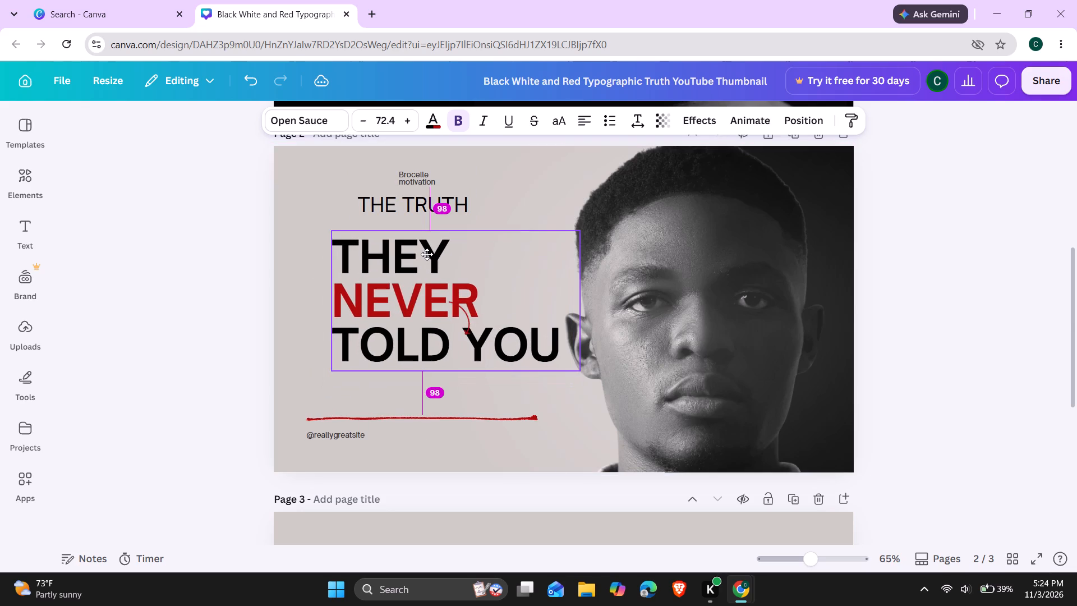
{"action": "left_click_drag", "start_coordinate": [427, 254], "coordinate": [421, 246]}
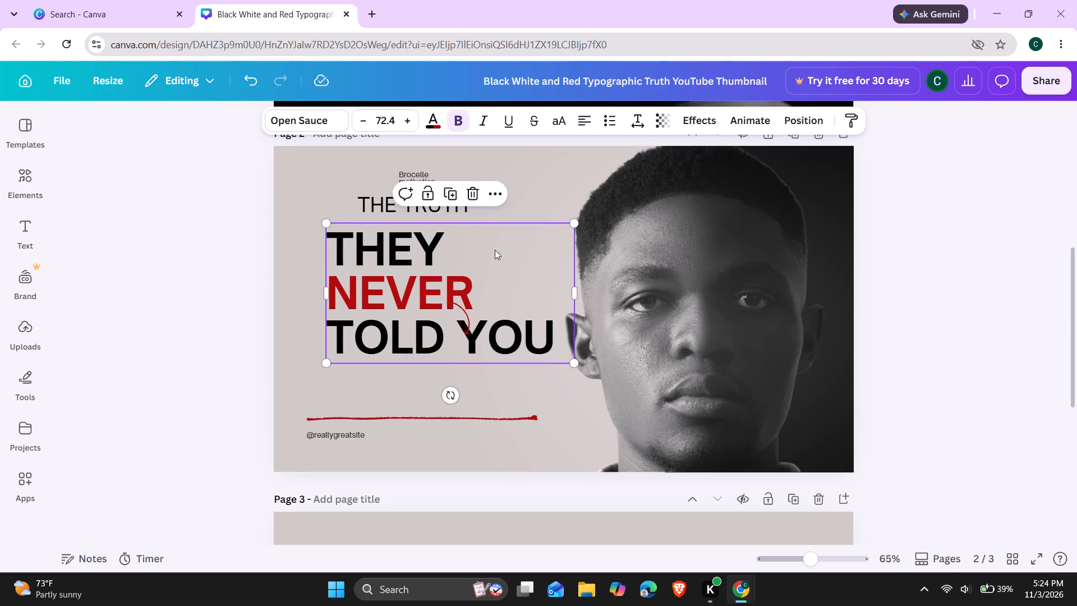
Shift the gradient overlay covering the man's portrait on page 2 right and upward.
{"action": "left_click_drag", "start_coordinate": [624, 287], "coordinate": [680, 255]}
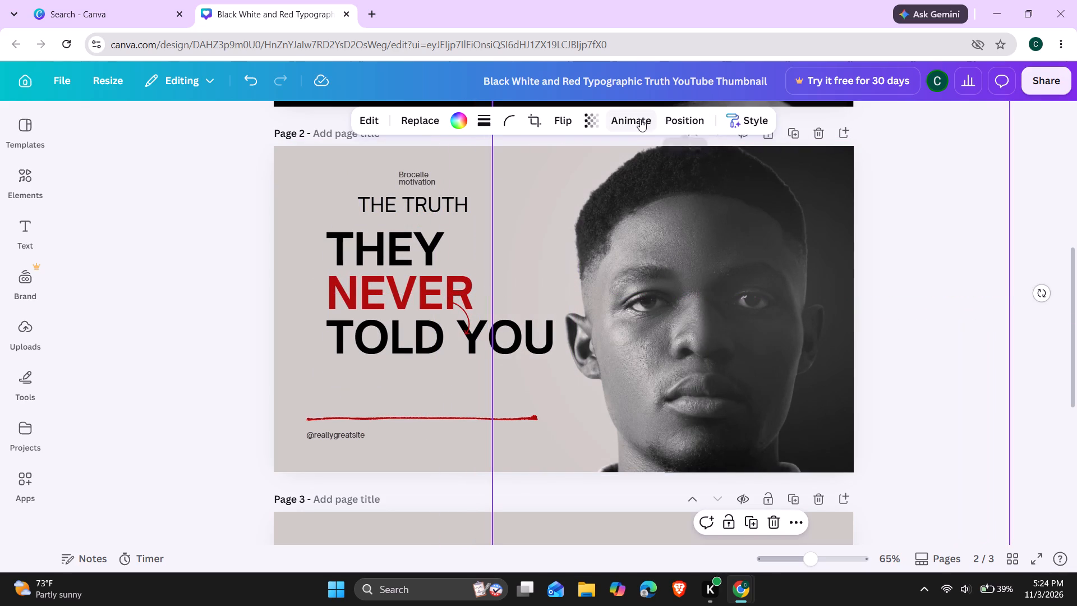
Animate the portrait's gradient overlay on page 2, trying Pan on enter before switching to Blur.
{"action": "left_click", "coordinate": [639, 118]}
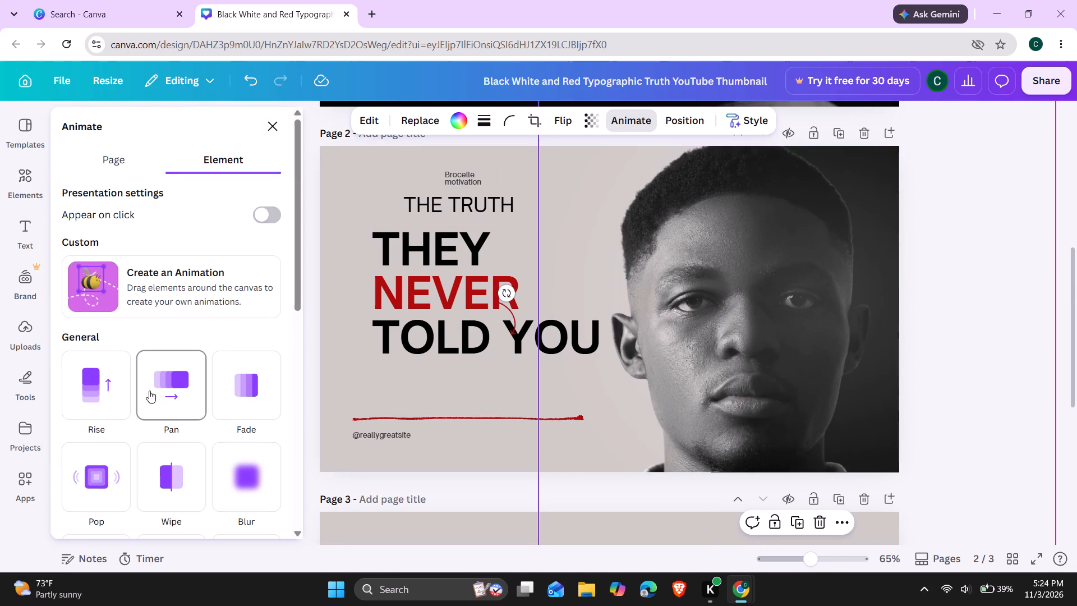
{"action": "left_click", "coordinate": [149, 391]}
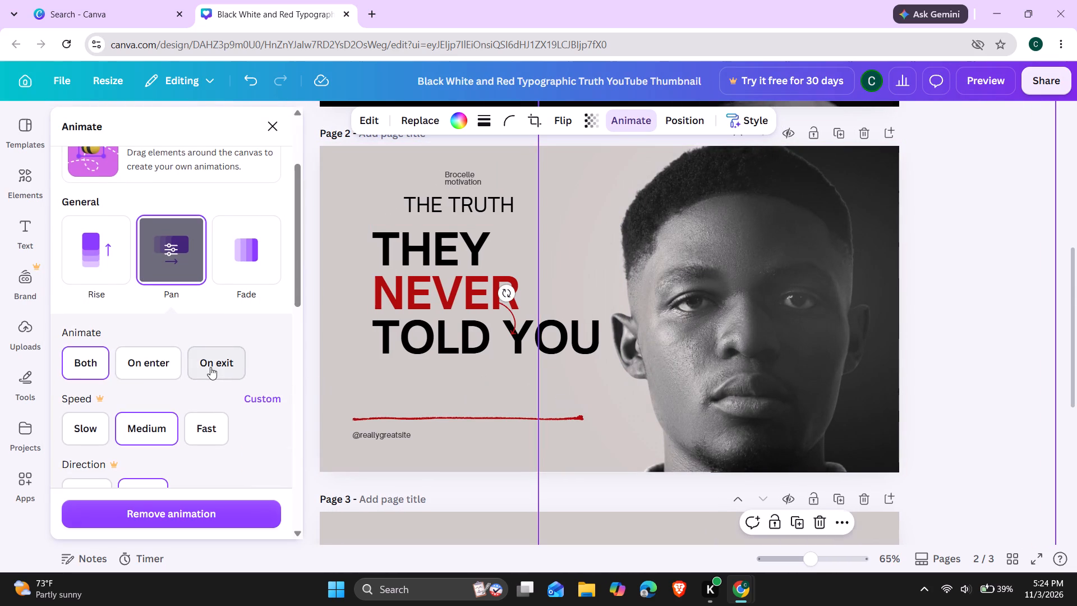
{"action": "scroll", "coordinate": [210, 367], "scroll_direction": "down", "scroll_amount": 1}
{"action": "left_click", "coordinate": [155, 339]}
{"action": "scroll", "coordinate": [155, 339], "scroll_direction": "down", "scroll_amount": 1}
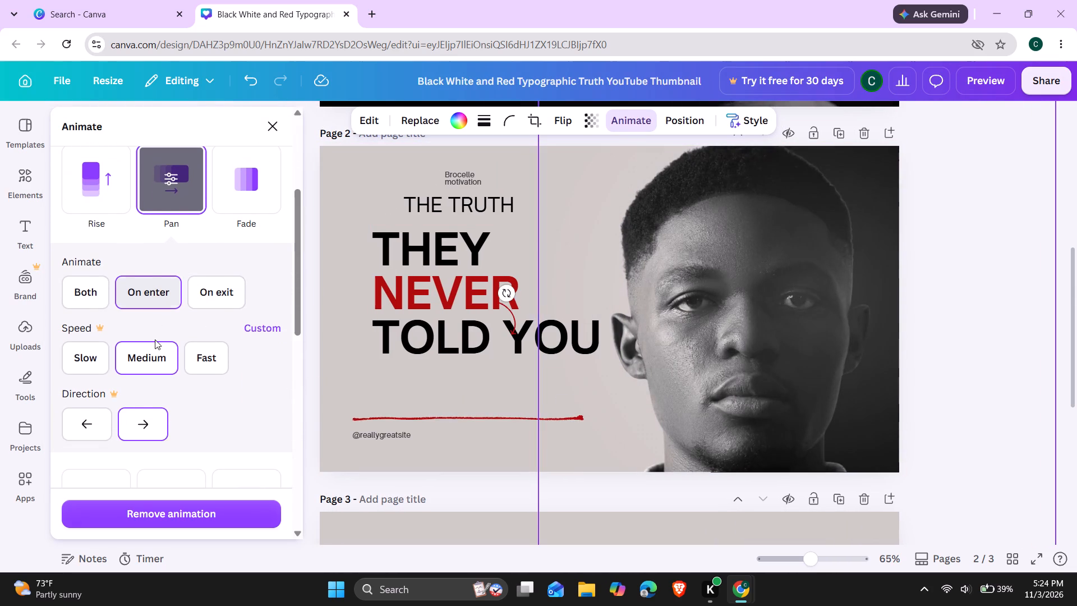
{"action": "scroll", "coordinate": [154, 369], "scroll_direction": "down", "scroll_amount": 2}
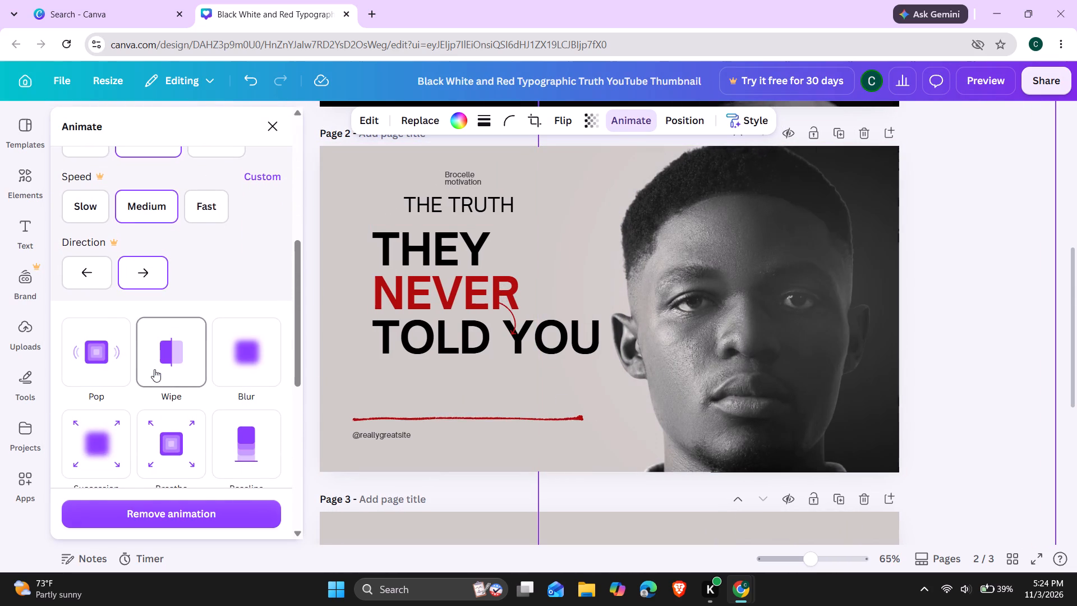
{"action": "left_click", "coordinate": [255, 370]}
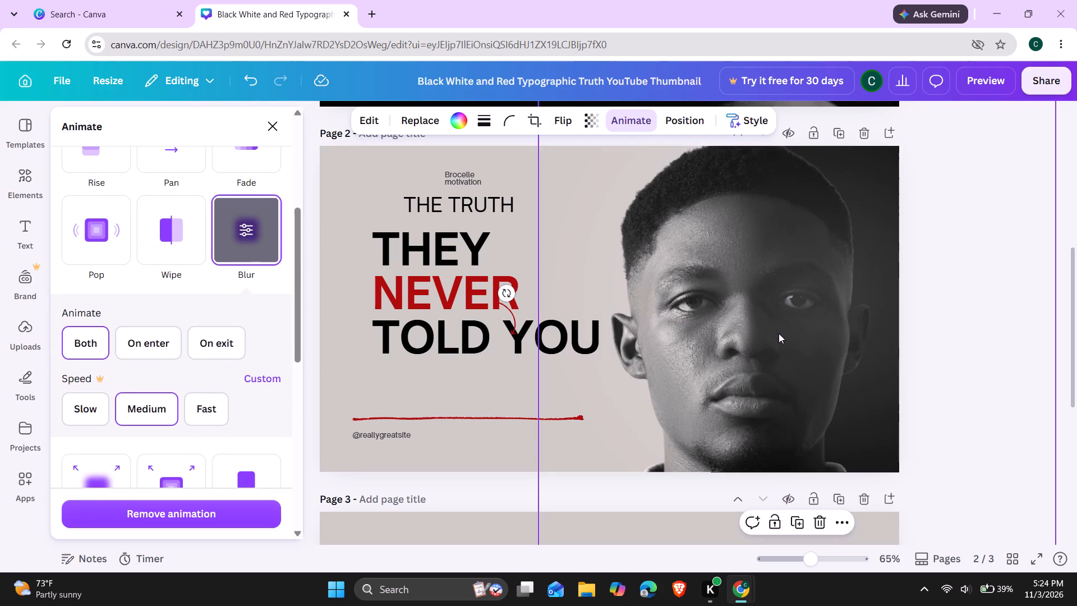
Nudge the gradient overlay on page 2 slightly left and upward.
{"action": "left_click_drag", "start_coordinate": [751, 323], "coordinate": [745, 309]}
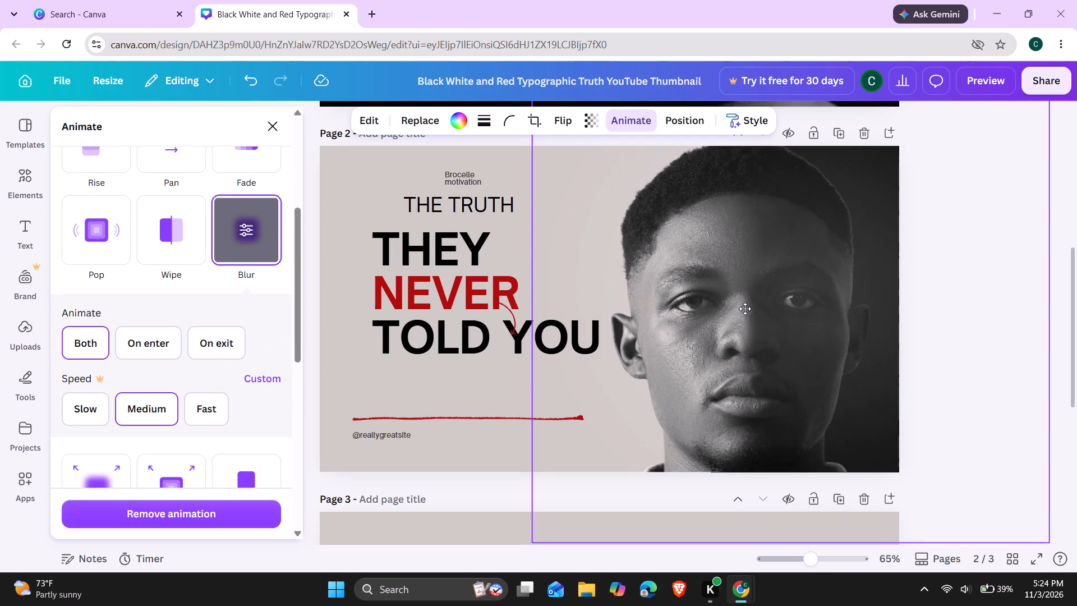
{"action": "left_click_drag", "start_coordinate": [745, 309], "coordinate": [744, 305]}
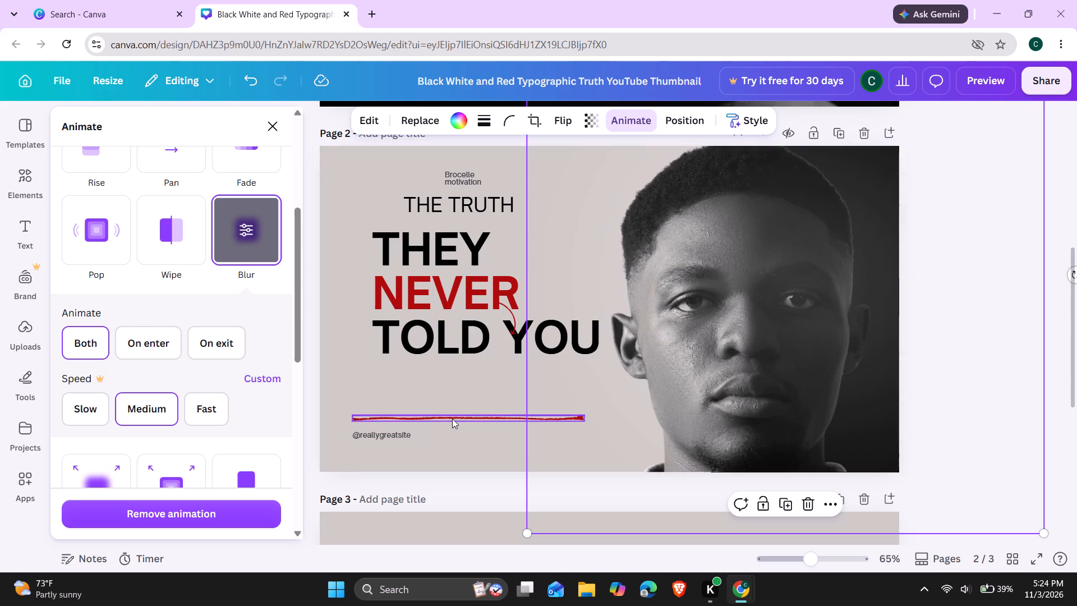
Move the red underline on page 2 right and up beneath TOLD YOU.
{"action": "left_click_drag", "start_coordinate": [453, 421], "coordinate": [514, 397]}
{"action": "left_click_drag", "start_coordinate": [495, 417], "coordinate": [496, 417]}
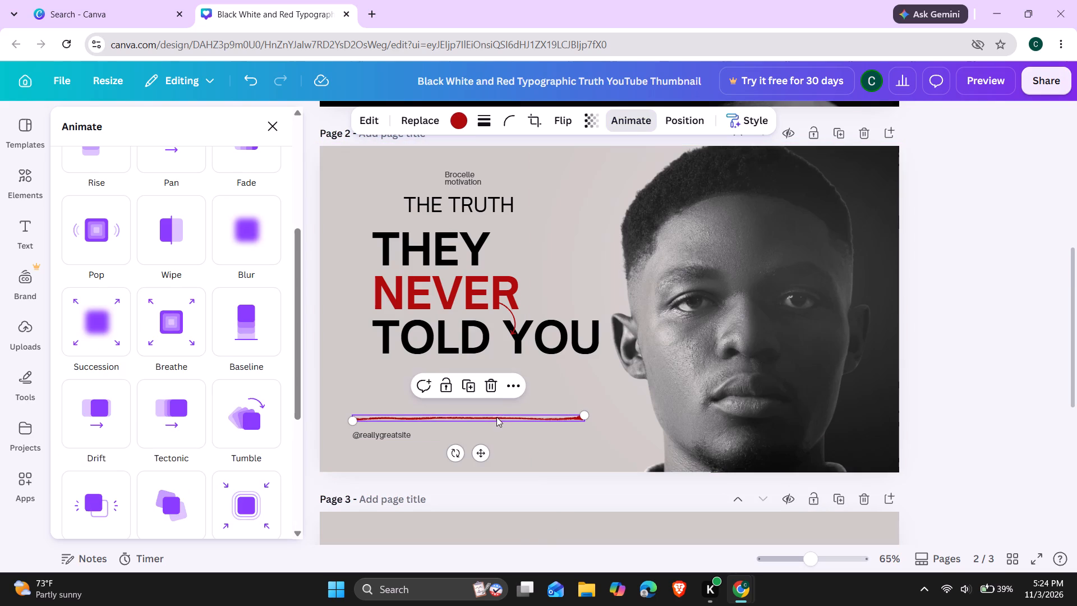
{"action": "left_click_drag", "start_coordinate": [496, 417], "coordinate": [531, 386]}
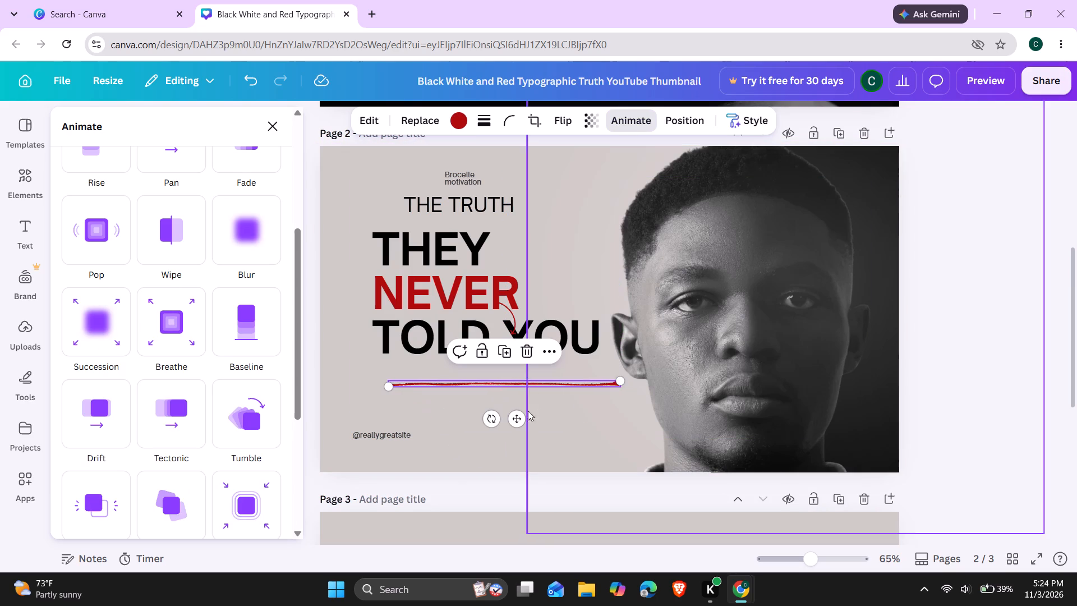
{"action": "left_click_drag", "start_coordinate": [392, 435], "coordinate": [413, 442]}
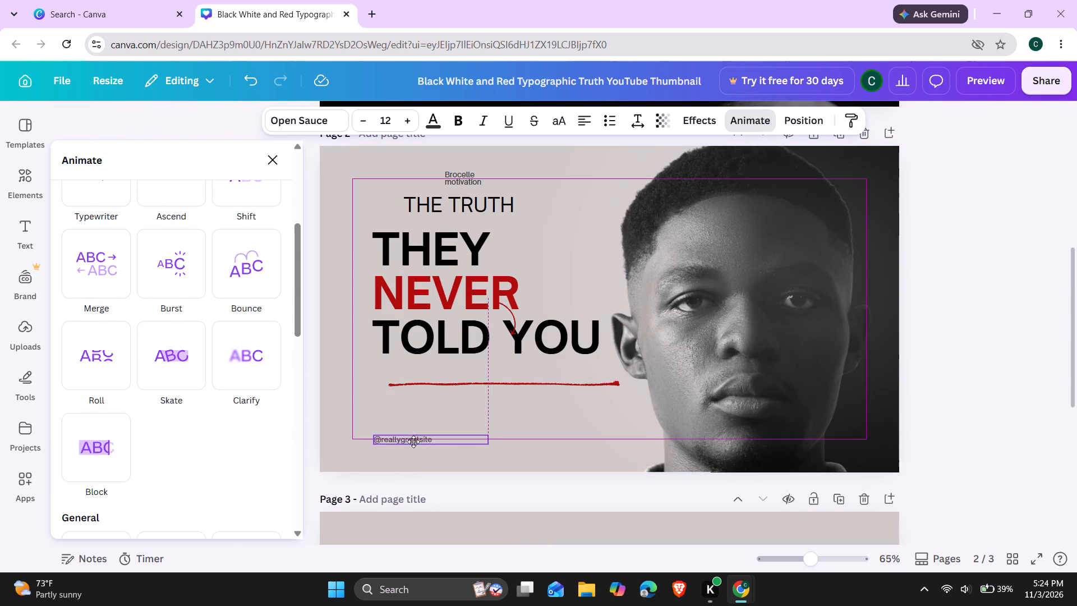
{"action": "left_click_drag", "start_coordinate": [413, 442], "coordinate": [432, 465]}
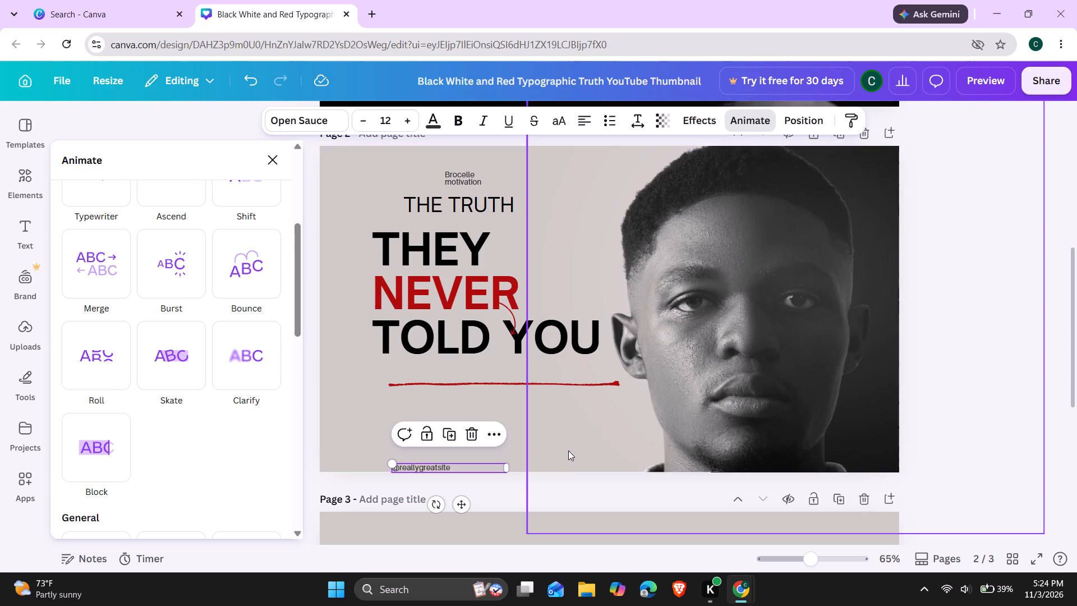
Add the three black outlined stars from the trending photos to the right side of blank page 3.
{"action": "scroll", "coordinate": [568, 451], "scroll_direction": "down", "scroll_amount": 4}
{"action": "double_click", "coordinate": [573, 406]}
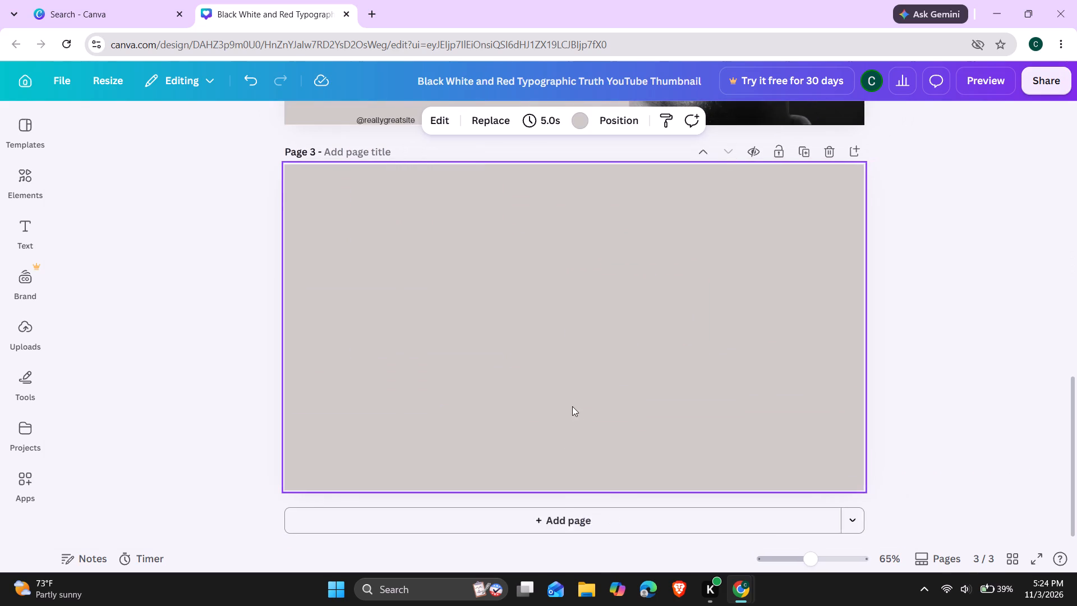
{"action": "left_click", "coordinate": [538, 309]}
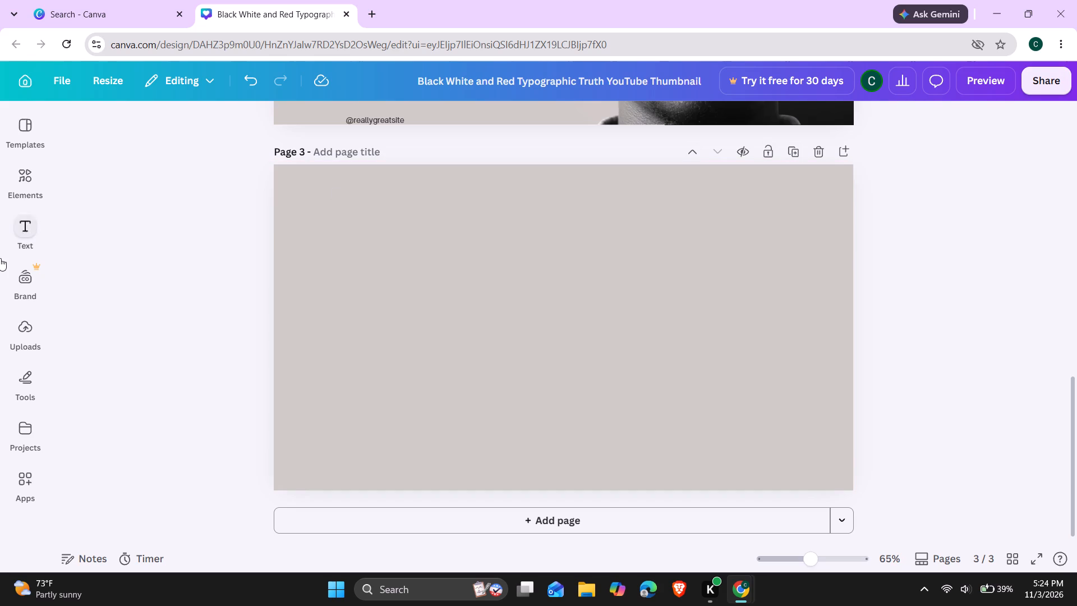
{"action": "left_click", "coordinate": [31, 176]}
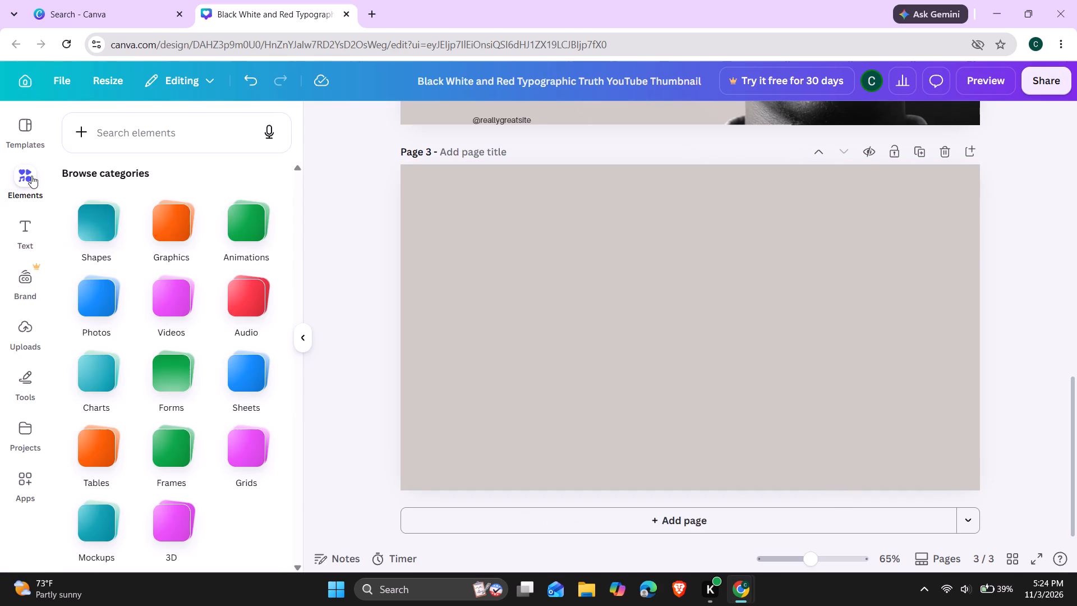
{"action": "left_click", "coordinate": [109, 293]}
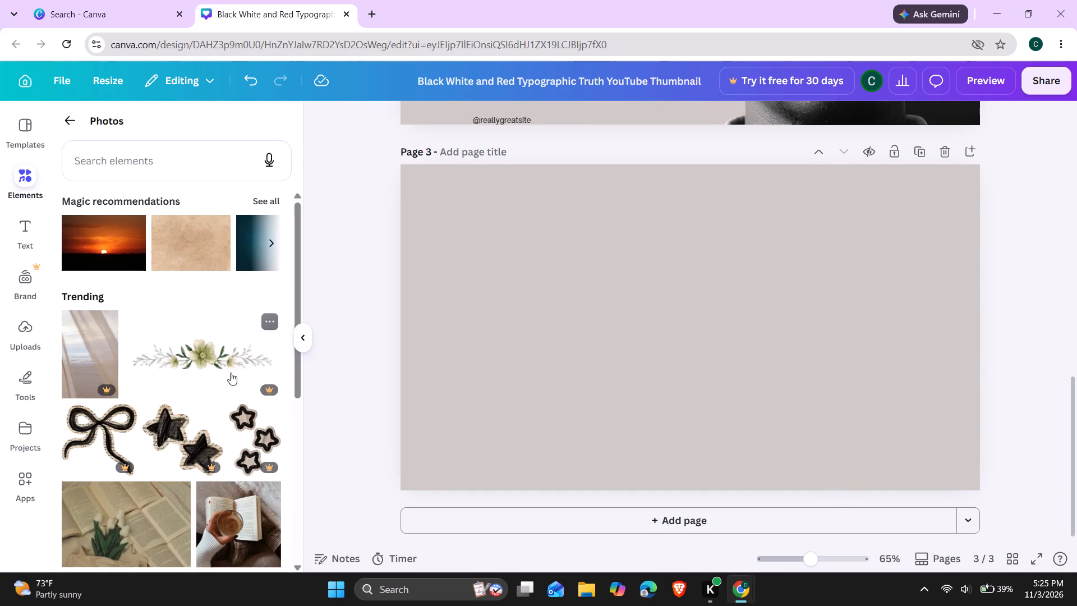
{"action": "left_click_drag", "start_coordinate": [246, 422], "coordinate": [679, 244]}
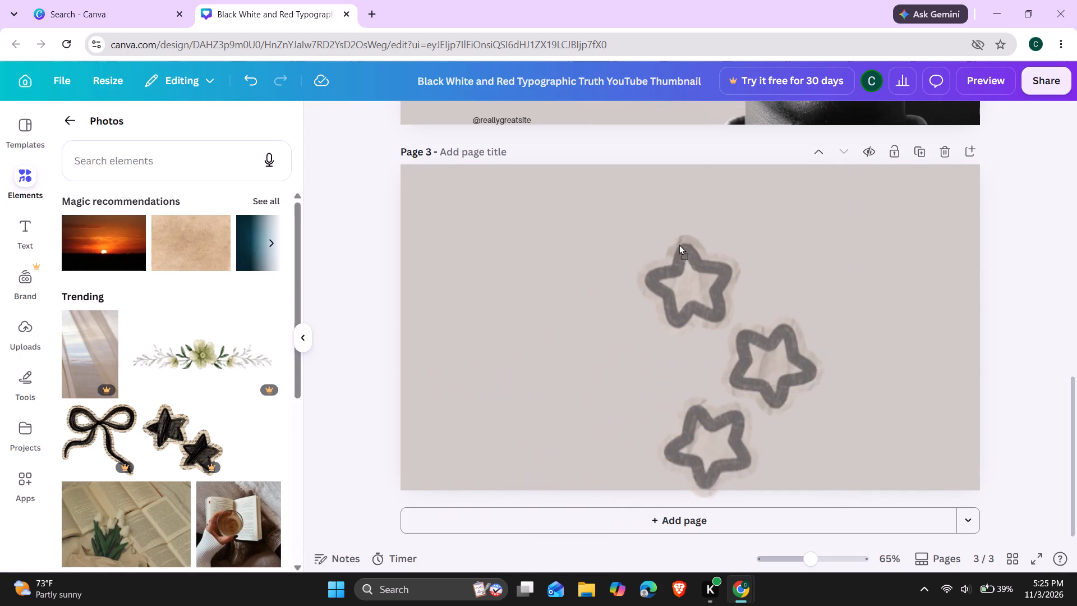
{"action": "left_click_drag", "start_coordinate": [679, 244], "coordinate": [784, 200]}
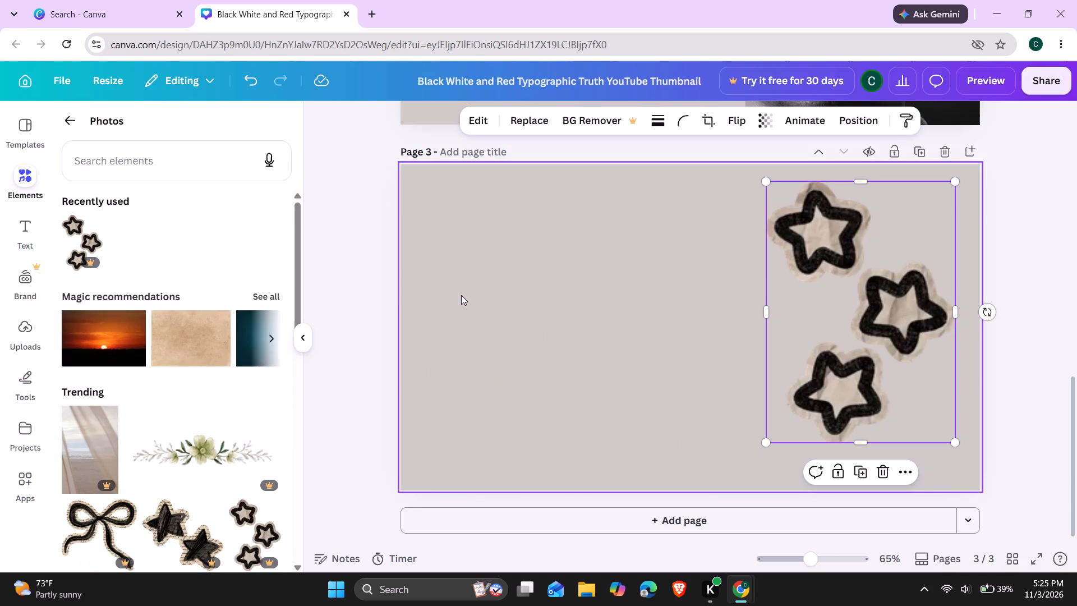
Add the recommended crumpled white paper photo to page 3.
{"action": "left_click", "coordinate": [125, 332]}
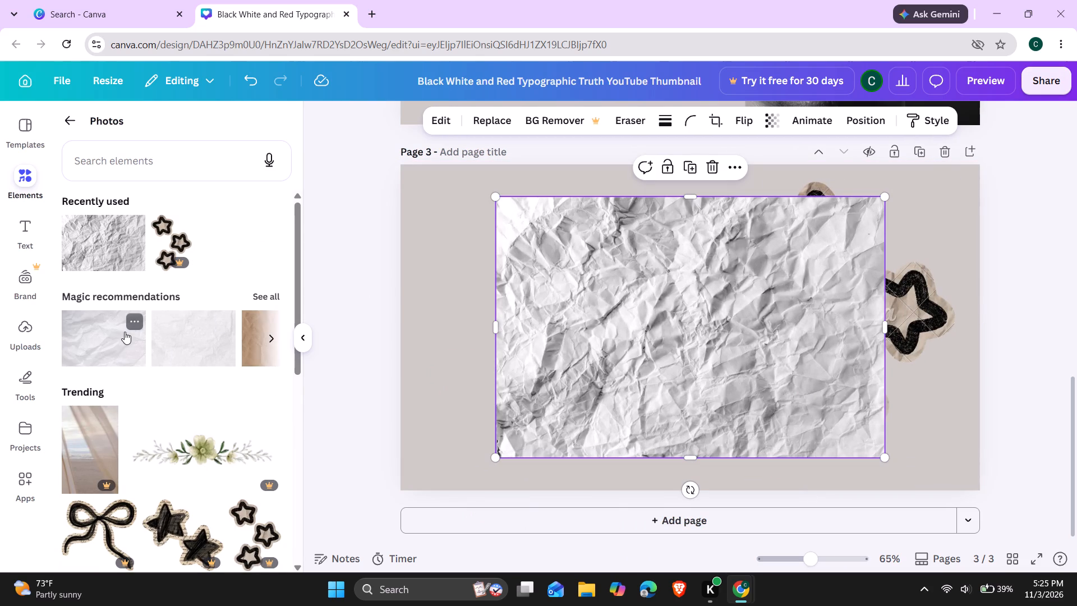
{"action": "left_click", "coordinate": [712, 334]}
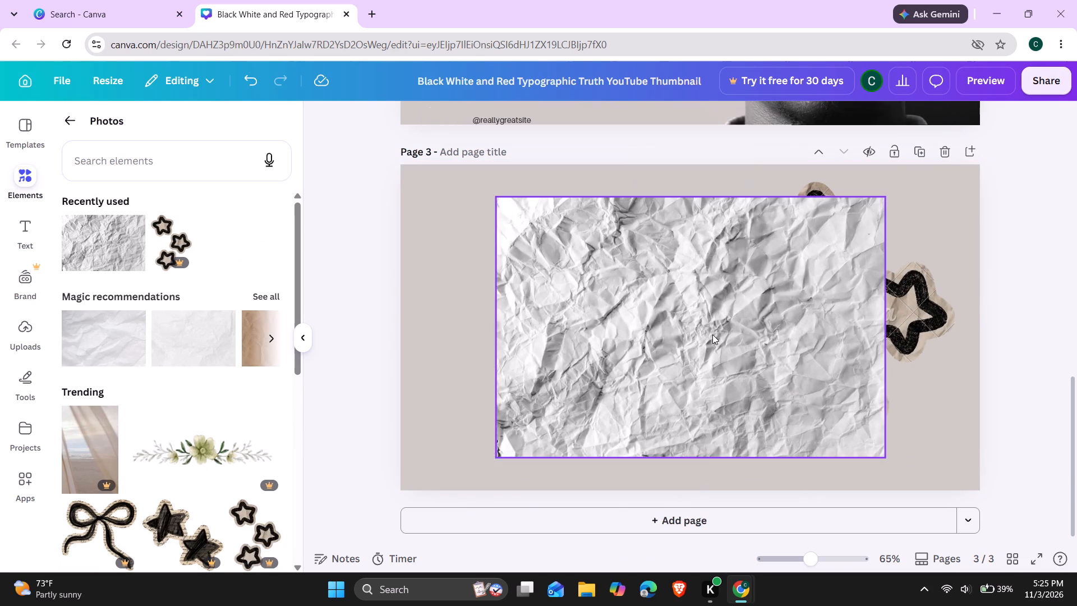
Move the crumpled white paper photo on page 3 left and slightly down so it uncovers most of the black stars.
{"action": "left_click_drag", "start_coordinate": [685, 328], "coordinate": [586, 328]}
{"action": "left_click_drag", "start_coordinate": [635, 362], "coordinate": [655, 383]}
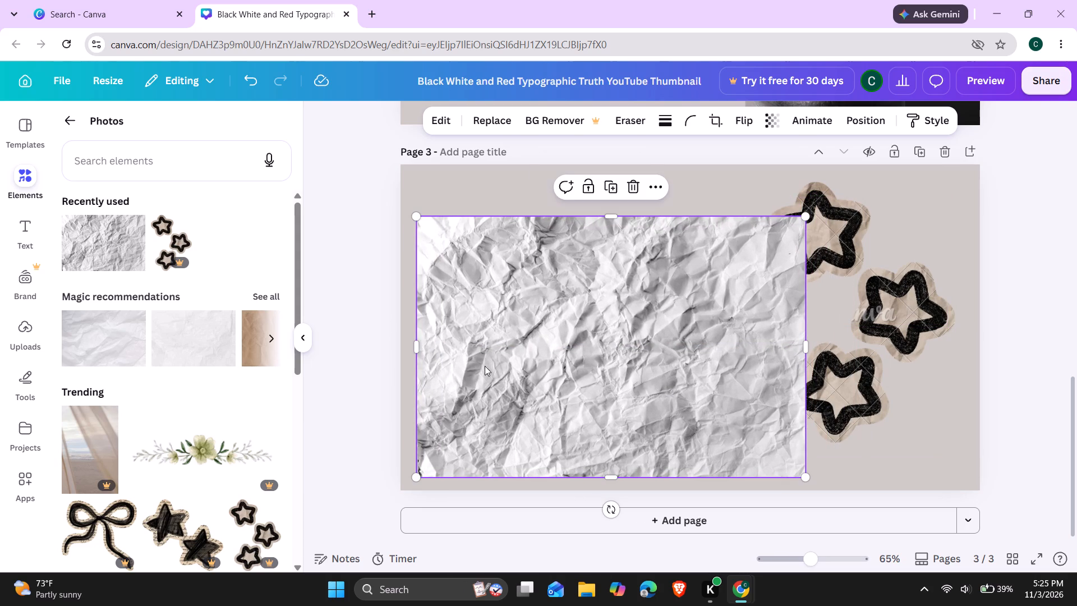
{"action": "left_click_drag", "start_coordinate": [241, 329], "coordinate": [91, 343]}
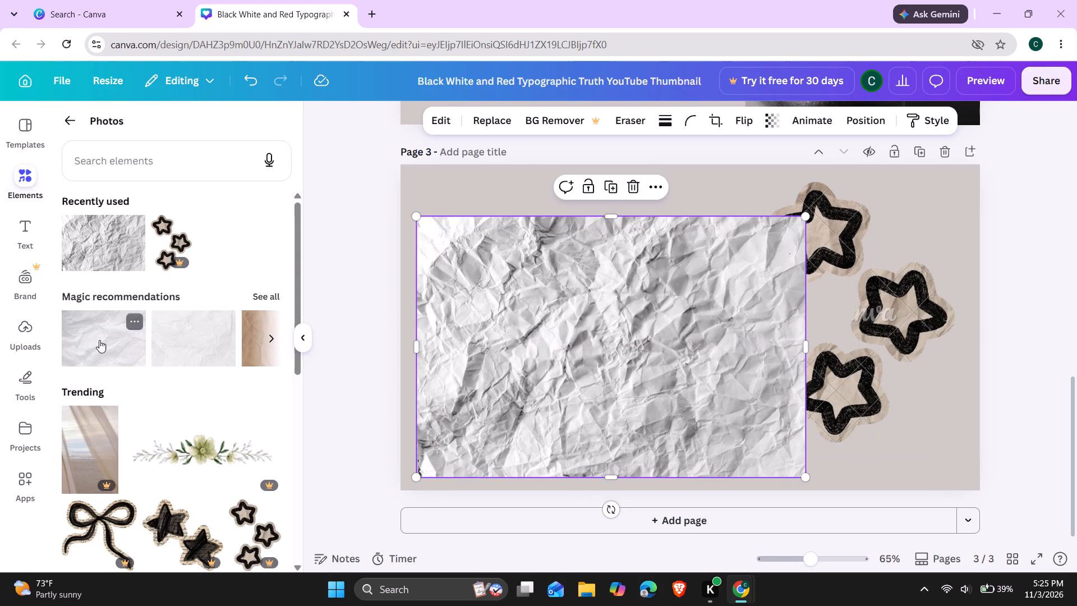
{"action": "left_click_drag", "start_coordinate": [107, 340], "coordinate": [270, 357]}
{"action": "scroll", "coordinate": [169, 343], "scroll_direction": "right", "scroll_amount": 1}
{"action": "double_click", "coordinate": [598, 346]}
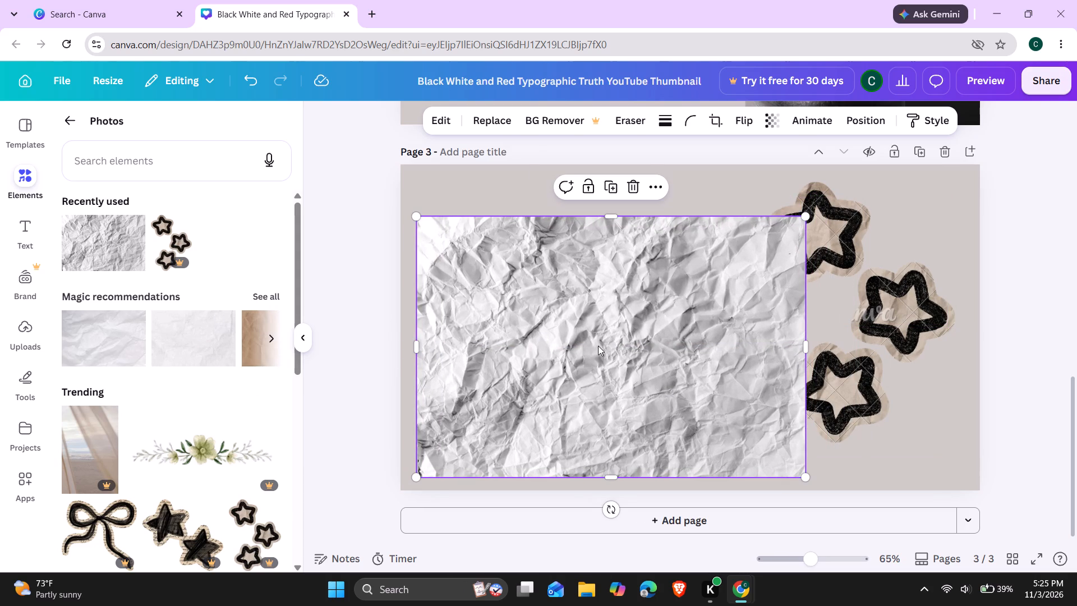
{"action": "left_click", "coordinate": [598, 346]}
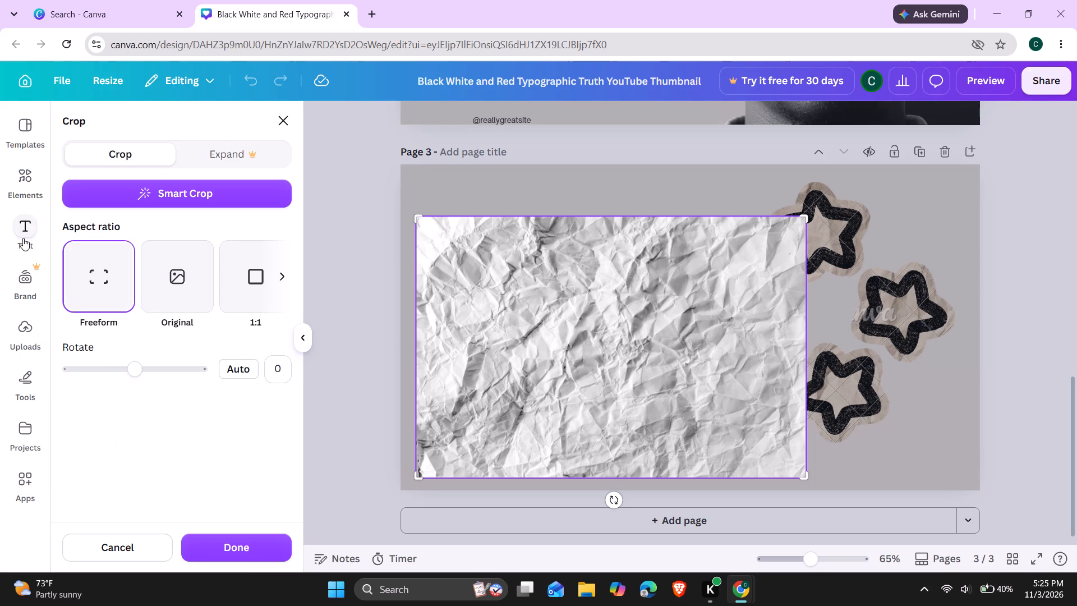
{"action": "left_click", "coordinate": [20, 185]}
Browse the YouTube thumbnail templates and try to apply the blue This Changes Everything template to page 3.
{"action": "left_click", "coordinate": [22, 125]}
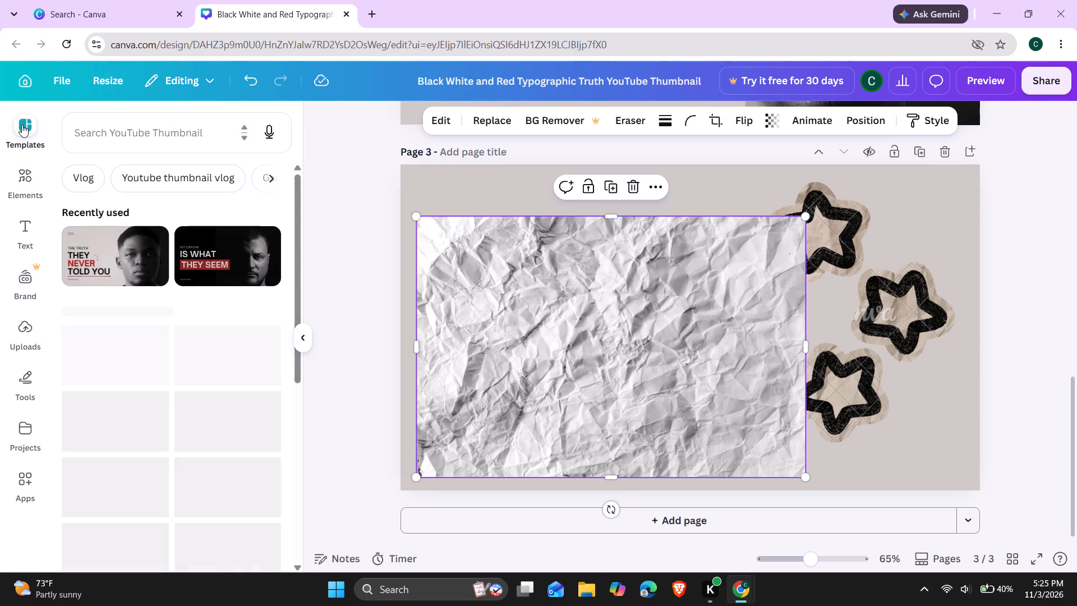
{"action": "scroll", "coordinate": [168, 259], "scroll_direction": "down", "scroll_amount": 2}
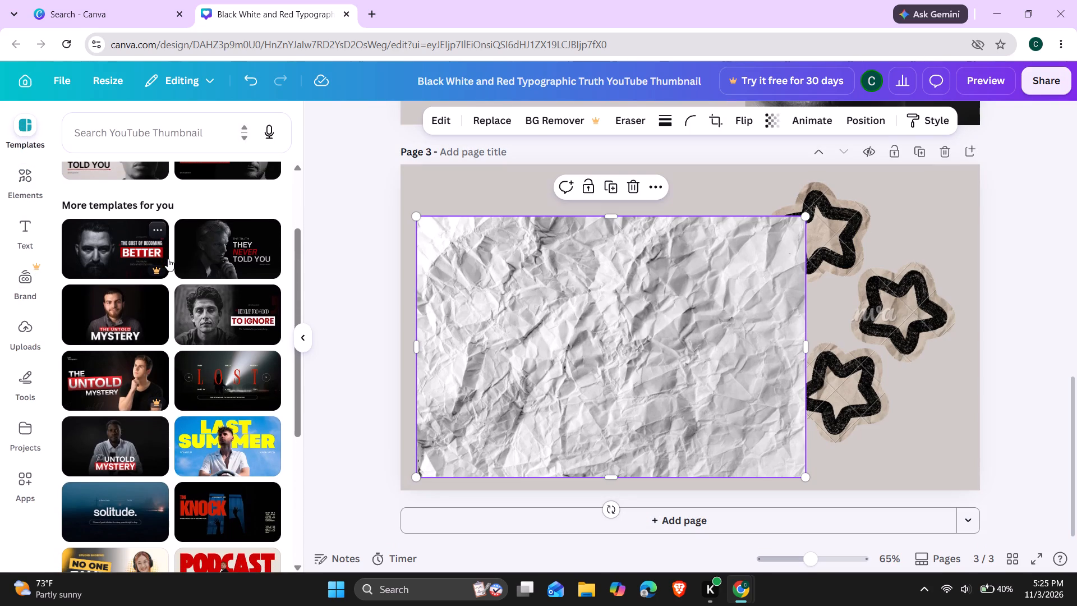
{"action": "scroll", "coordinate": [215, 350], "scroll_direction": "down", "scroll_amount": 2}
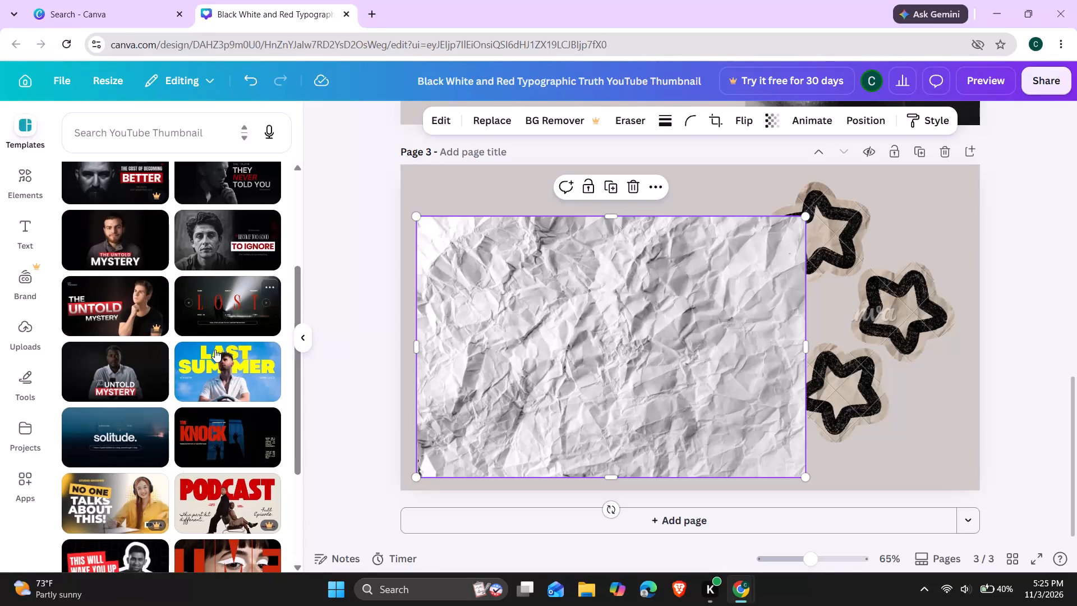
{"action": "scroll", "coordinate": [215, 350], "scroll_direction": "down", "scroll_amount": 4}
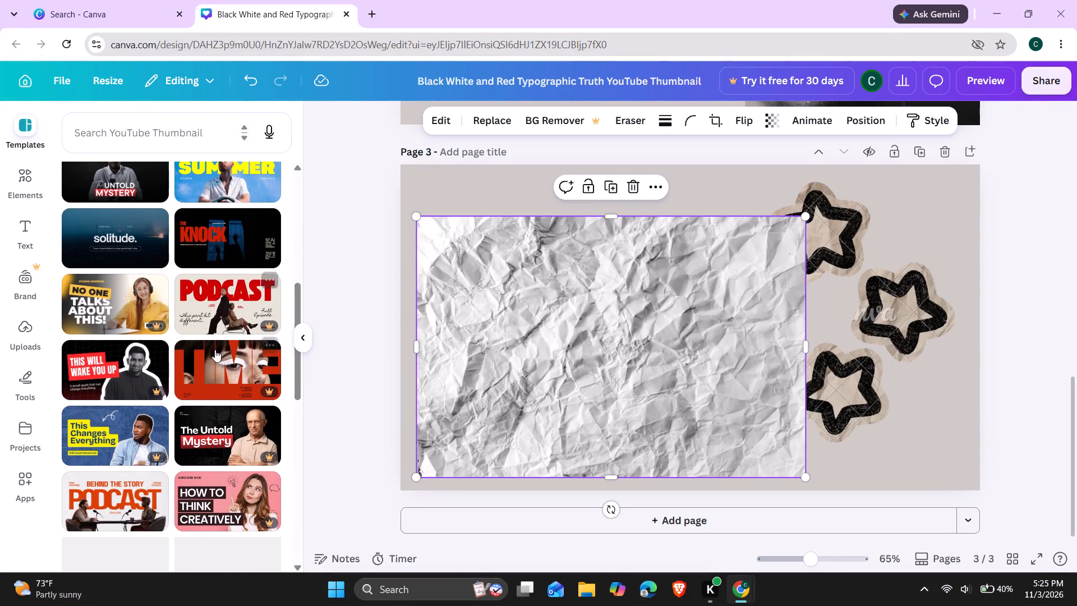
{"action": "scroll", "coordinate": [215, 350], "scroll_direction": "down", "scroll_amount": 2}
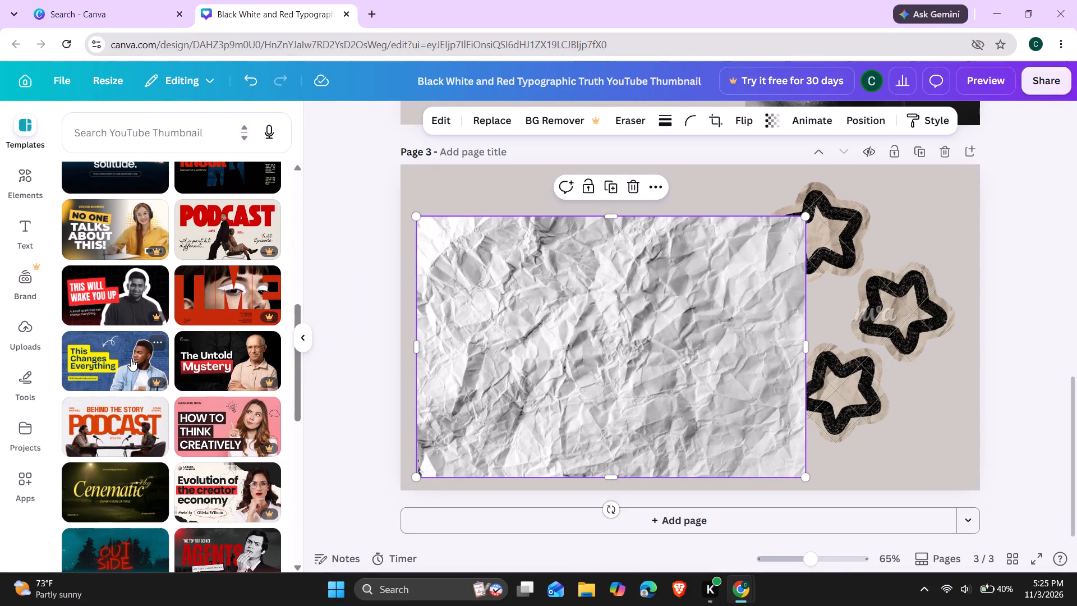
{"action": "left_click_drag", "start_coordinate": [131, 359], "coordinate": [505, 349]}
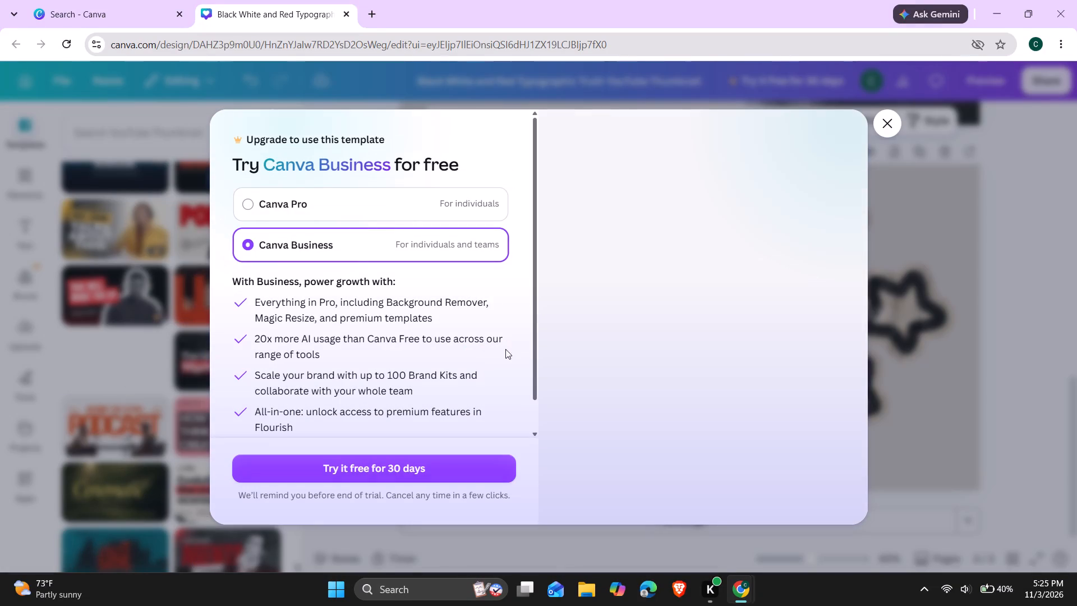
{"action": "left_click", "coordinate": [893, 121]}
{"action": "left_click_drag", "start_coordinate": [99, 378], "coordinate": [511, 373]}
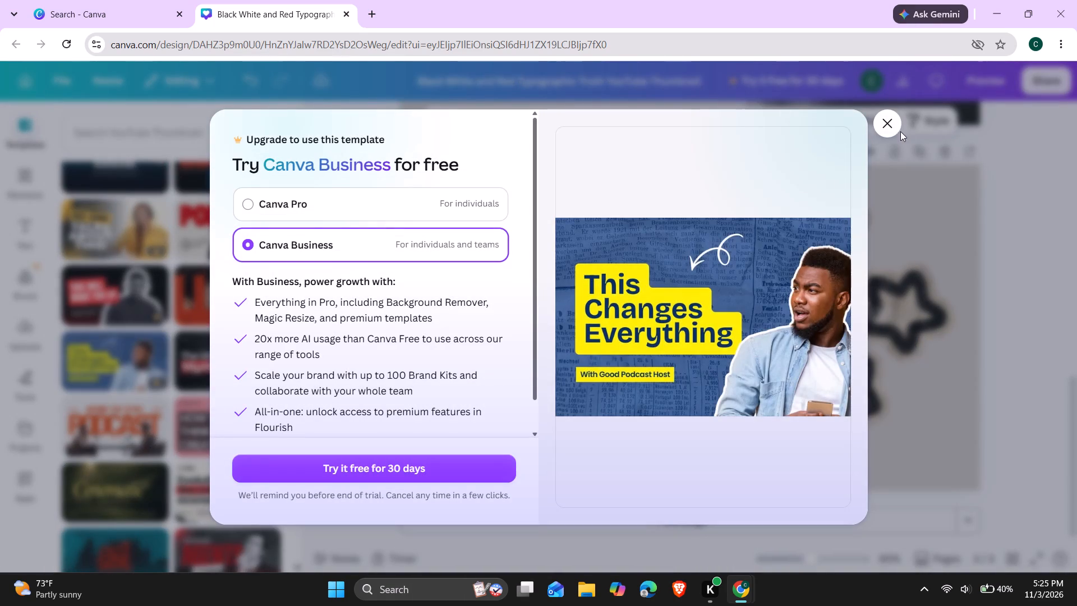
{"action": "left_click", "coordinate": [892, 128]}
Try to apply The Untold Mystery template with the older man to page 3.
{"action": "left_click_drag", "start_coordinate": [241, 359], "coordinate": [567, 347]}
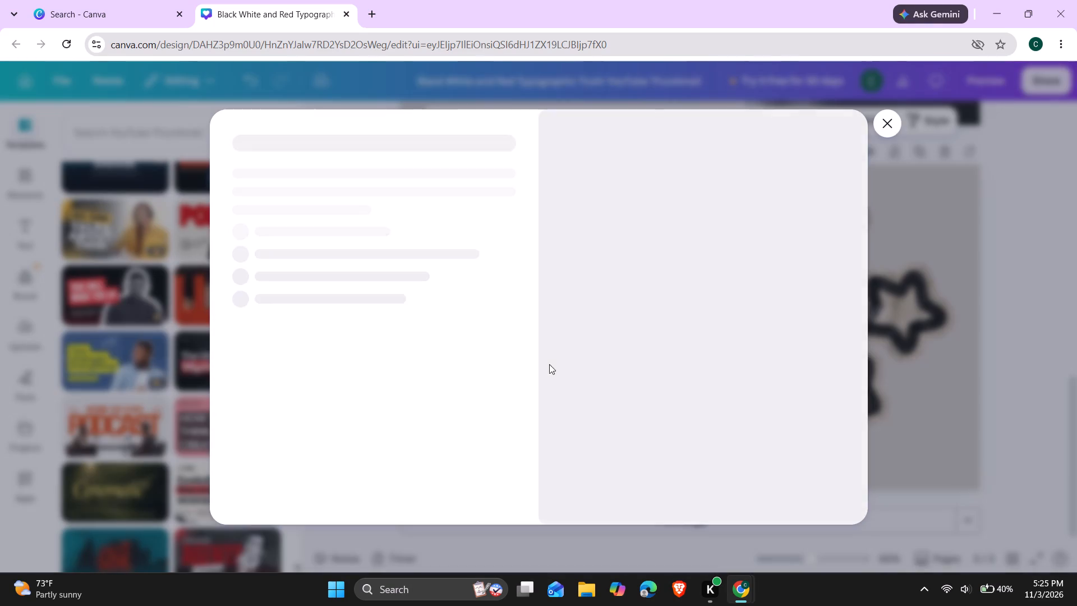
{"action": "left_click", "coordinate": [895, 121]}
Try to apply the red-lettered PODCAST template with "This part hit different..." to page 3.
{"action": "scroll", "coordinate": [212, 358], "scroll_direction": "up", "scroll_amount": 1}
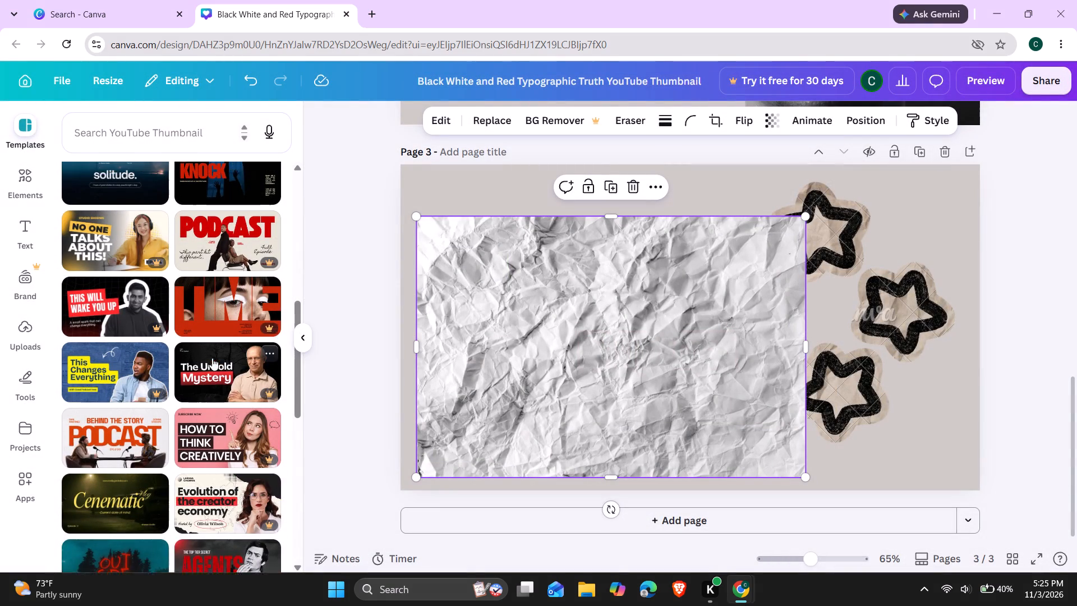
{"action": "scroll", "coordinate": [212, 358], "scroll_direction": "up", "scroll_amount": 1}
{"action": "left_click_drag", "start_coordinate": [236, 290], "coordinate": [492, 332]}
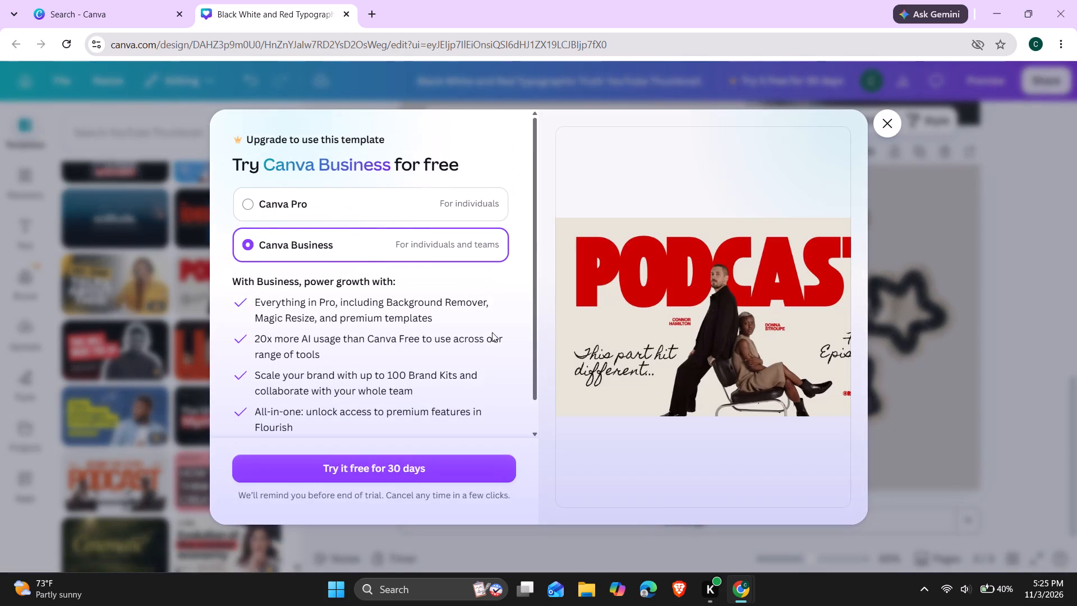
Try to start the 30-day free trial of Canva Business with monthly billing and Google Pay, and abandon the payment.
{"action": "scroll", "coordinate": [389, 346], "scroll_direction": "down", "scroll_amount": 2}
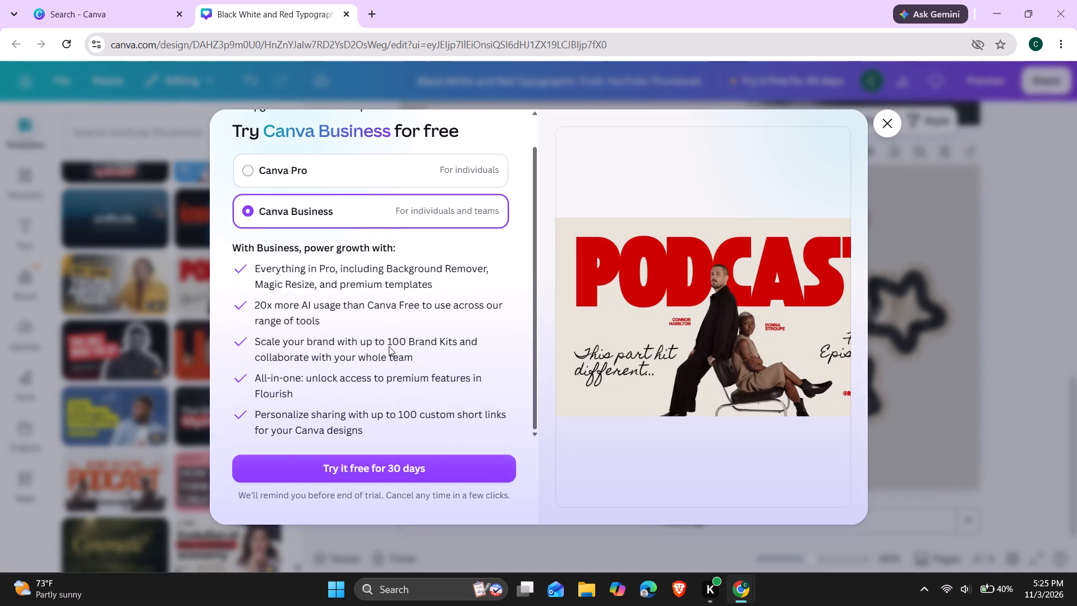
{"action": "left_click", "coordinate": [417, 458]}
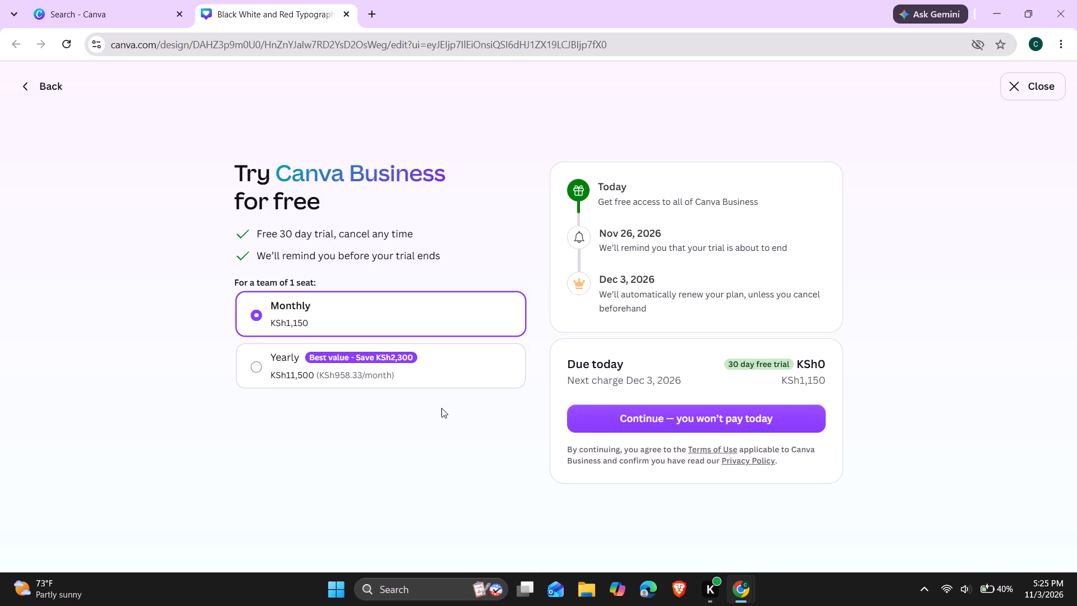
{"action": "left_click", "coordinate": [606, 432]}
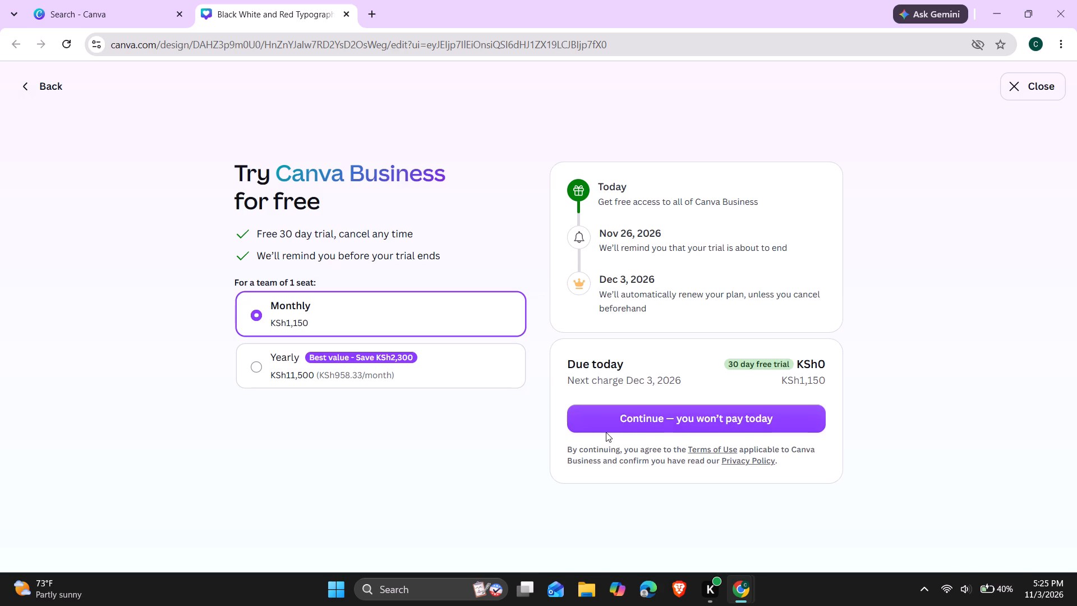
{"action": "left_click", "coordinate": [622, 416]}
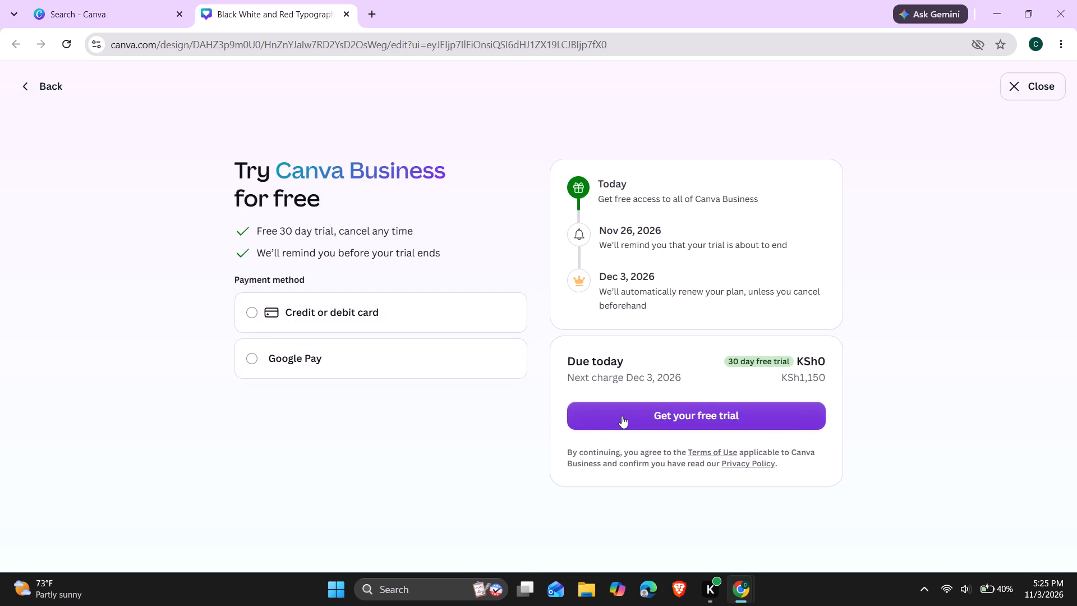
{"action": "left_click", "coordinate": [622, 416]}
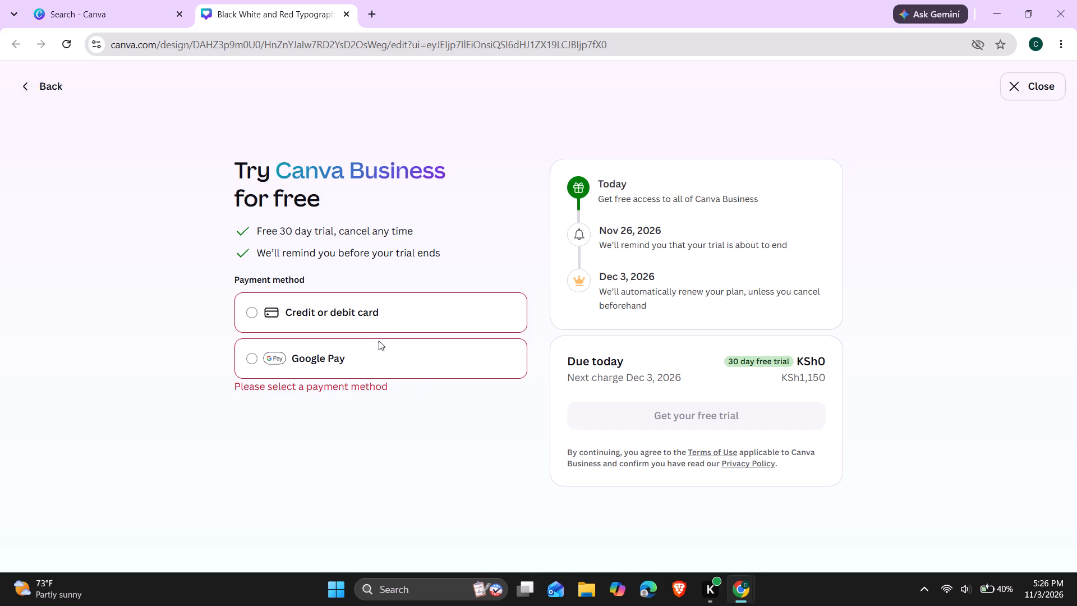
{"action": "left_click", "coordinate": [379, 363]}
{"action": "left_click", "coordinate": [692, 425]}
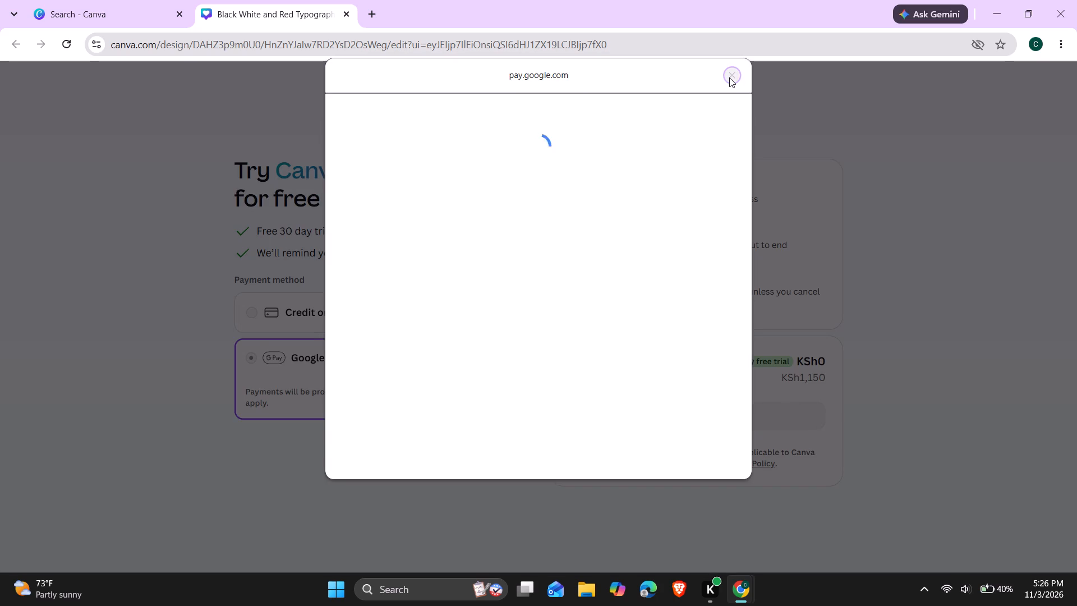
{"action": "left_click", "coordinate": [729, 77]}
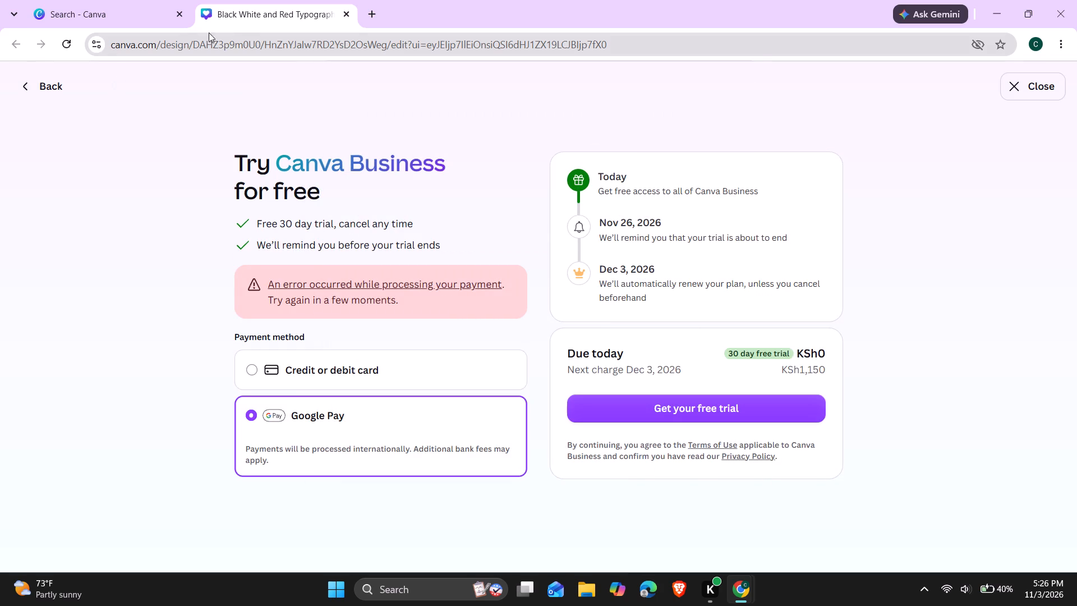
From the template search in the other browser tab, open the Orange & White Minimalist Podcast Promotion YouTube Thumbnail for customizing.
{"action": "left_click", "coordinate": [74, 2]}
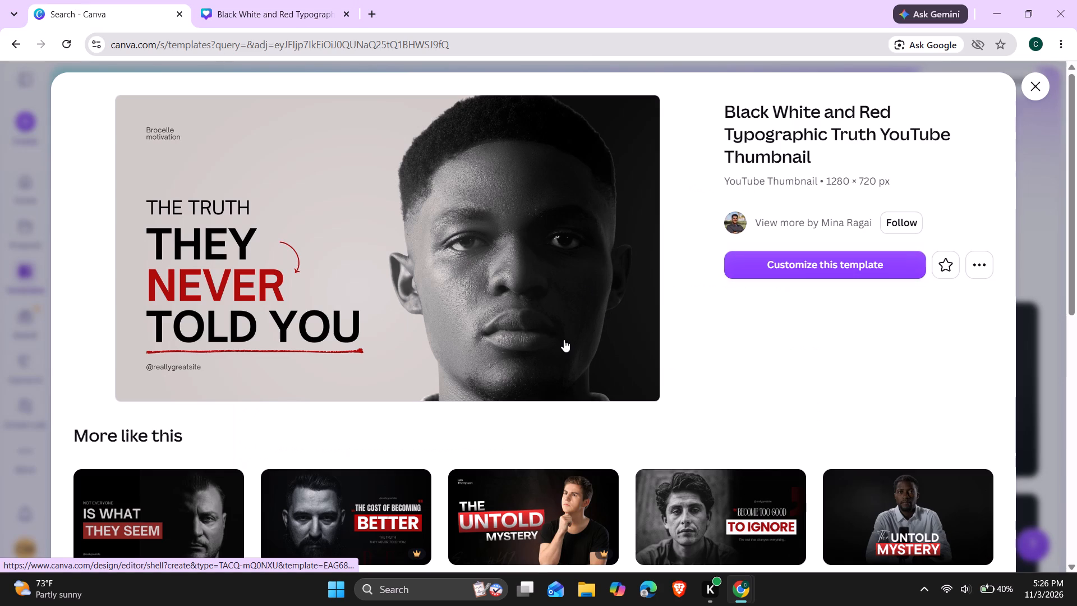
{"action": "scroll", "coordinate": [801, 356], "scroll_direction": "up", "scroll_amount": 2}
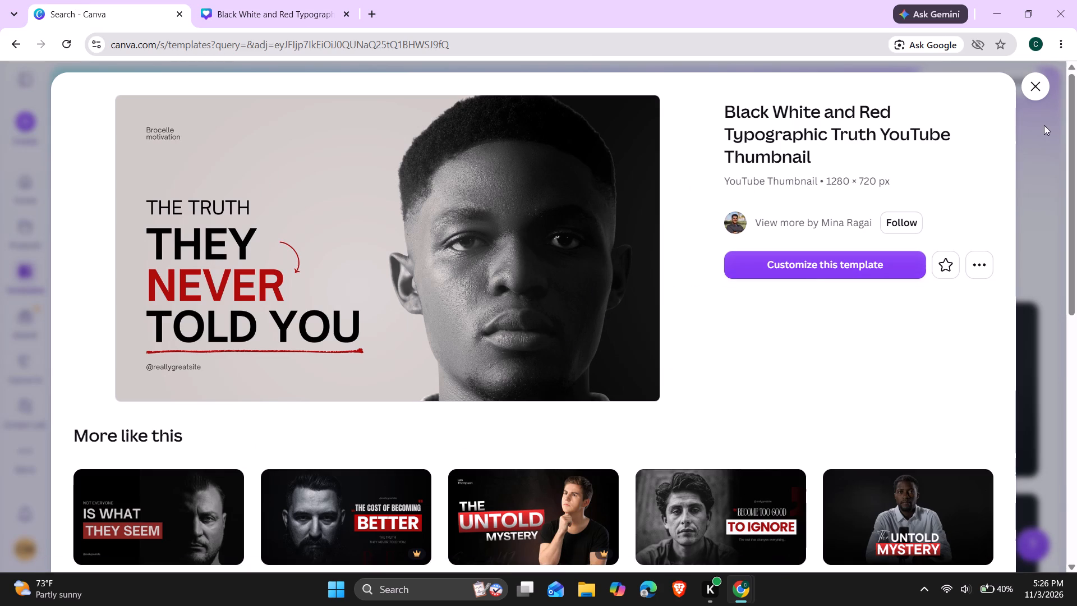
{"action": "left_click", "coordinate": [1033, 88]}
{"action": "scroll", "coordinate": [773, 287], "scroll_direction": "down", "scroll_amount": 1}
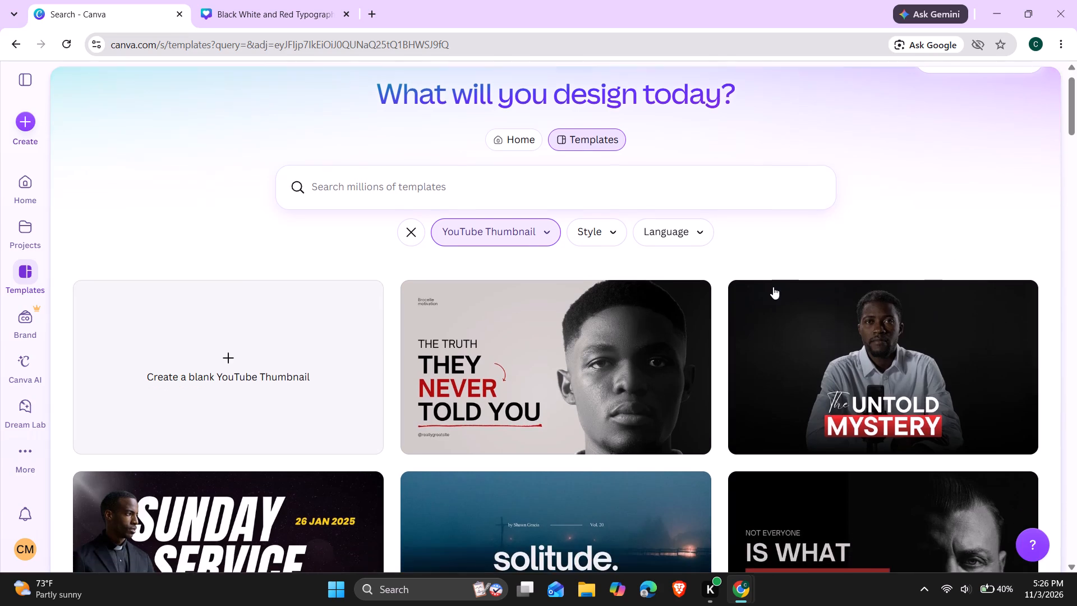
{"action": "scroll", "coordinate": [773, 287], "scroll_direction": "down", "scroll_amount": 6}
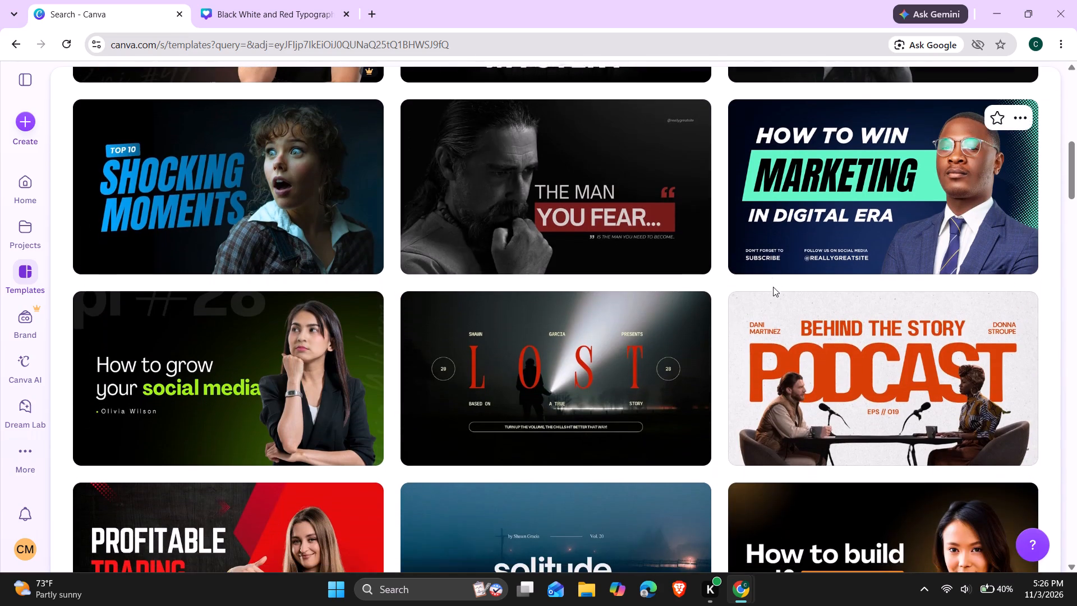
{"action": "double_click", "coordinate": [829, 348]}
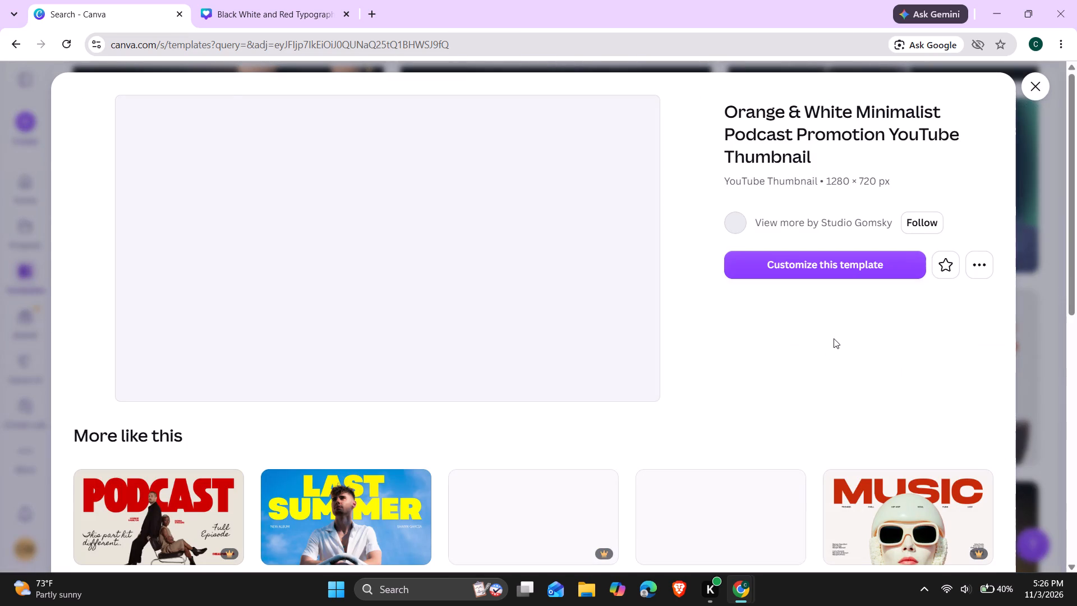
{"action": "left_click", "coordinate": [811, 265]}
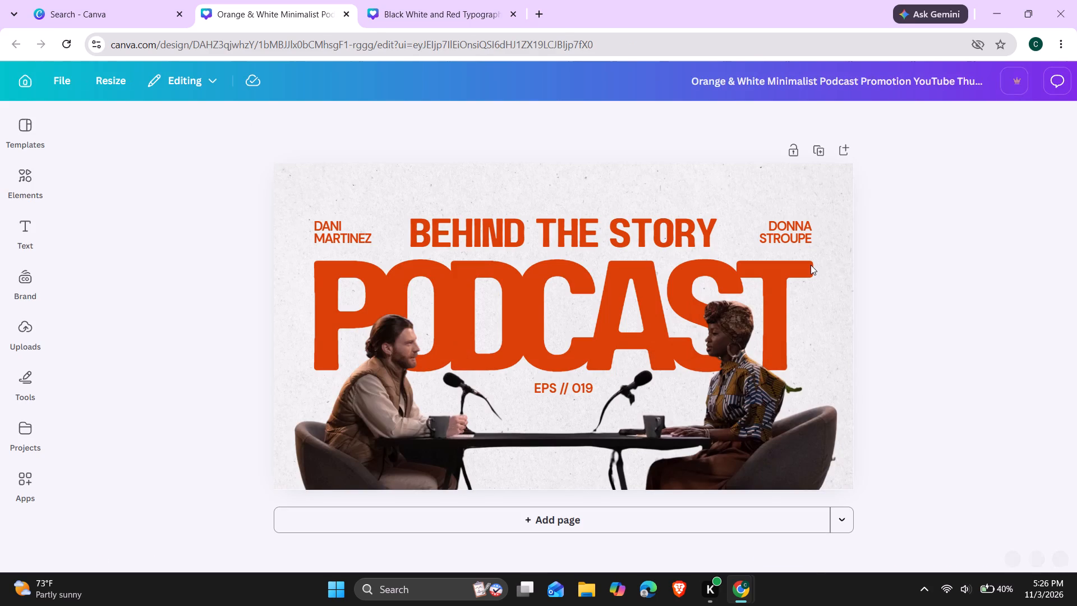
Add two blank pages after the podcast thumbnail as pages 2 and 3.
{"action": "left_click", "coordinate": [677, 529]}
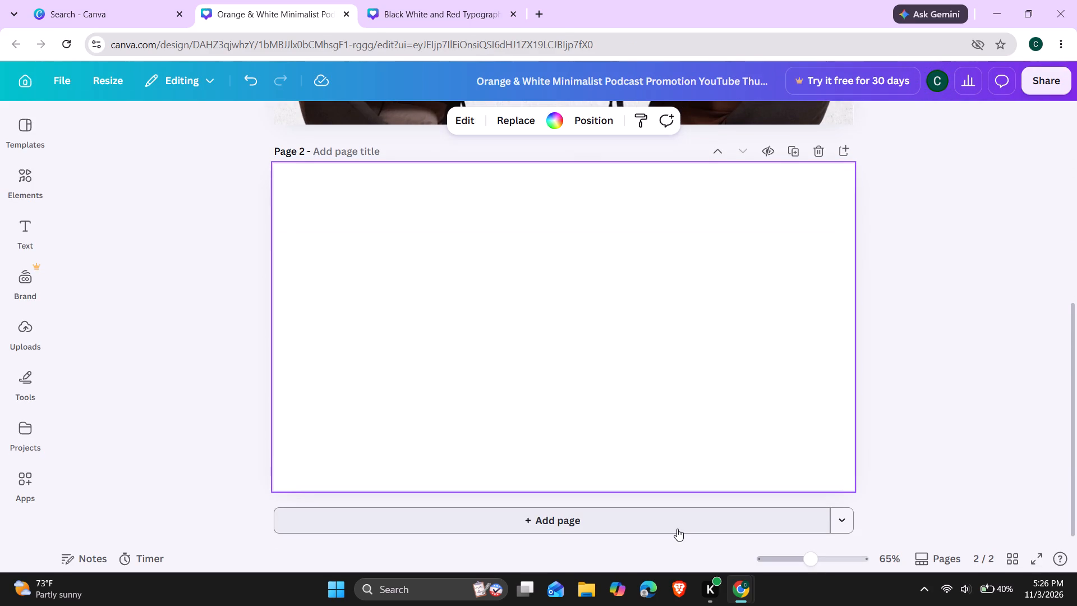
{"action": "left_click", "coordinate": [488, 351]}
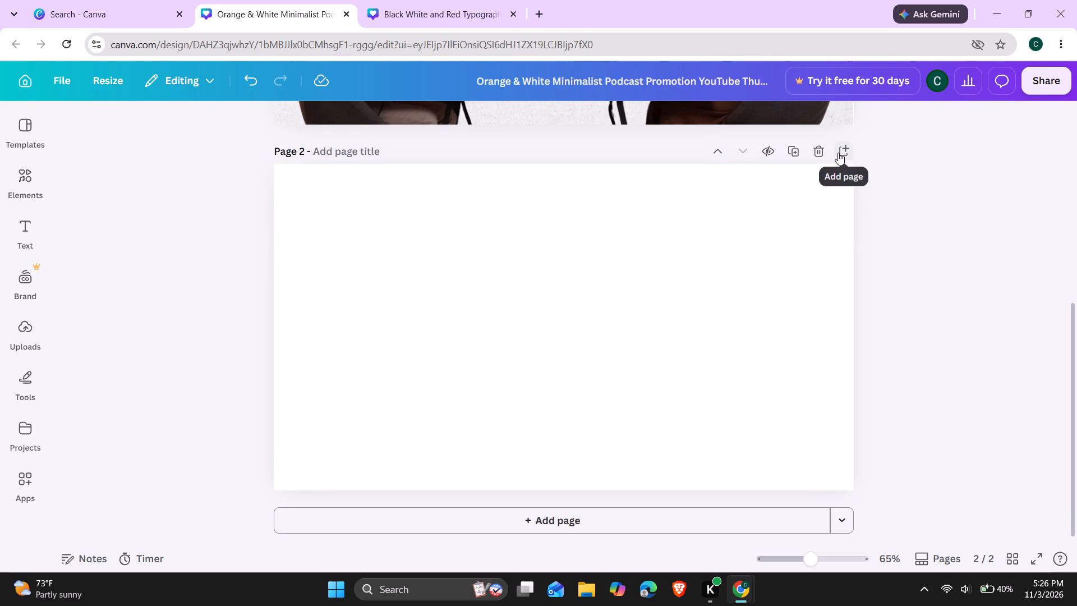
{"action": "left_click", "coordinate": [838, 153]}
{"action": "scroll", "coordinate": [613, 389], "scroll_direction": "left", "scroll_amount": 1}
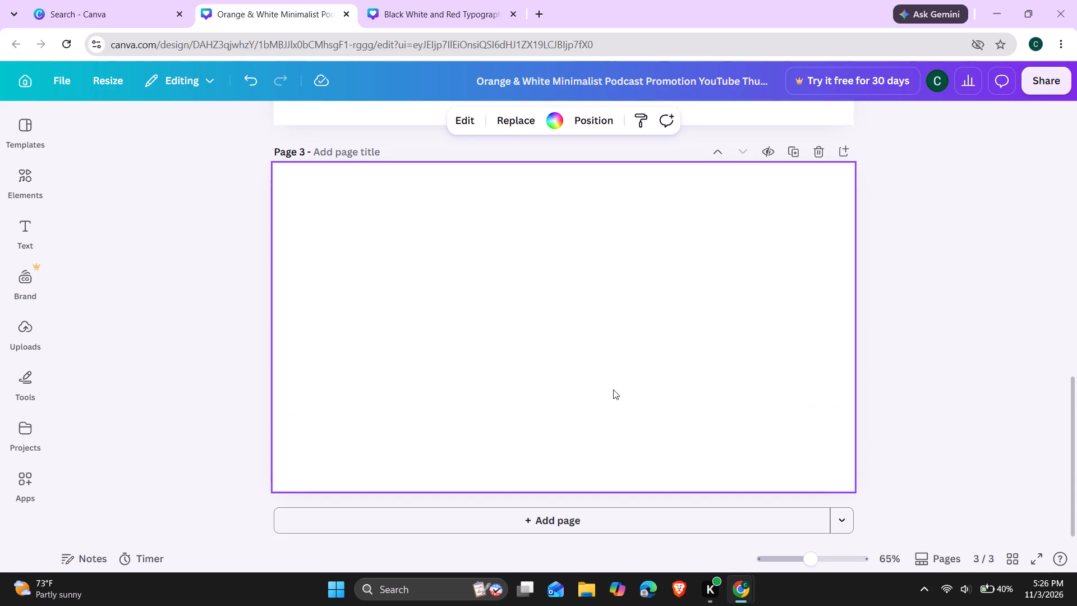
Apply the recently used Behind the Story Podcast template to blank page 3.
{"action": "left_click", "coordinate": [4, 126]}
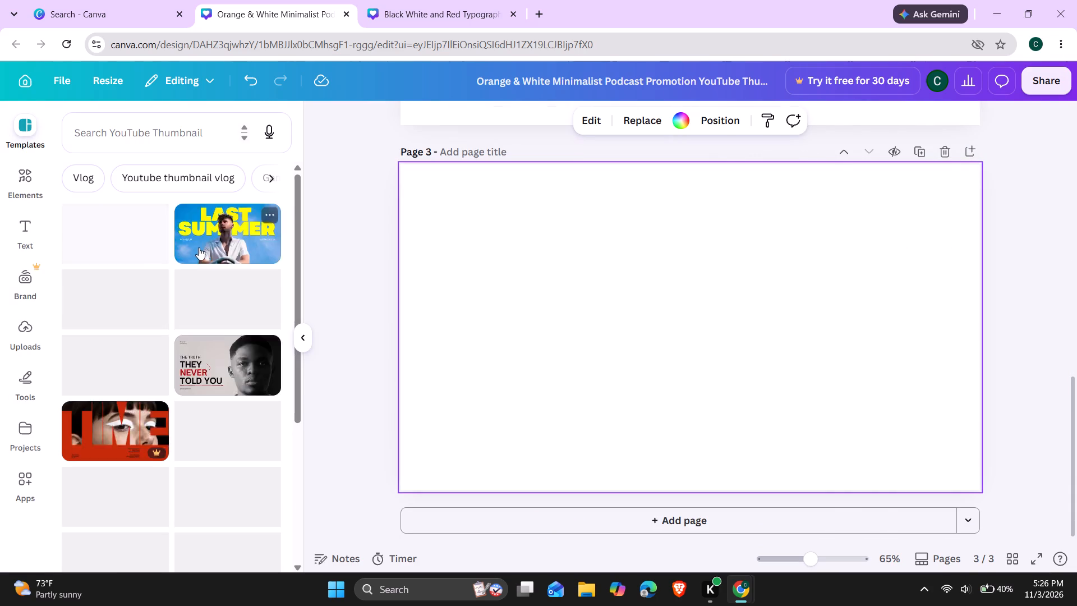
{"action": "left_click_drag", "start_coordinate": [93, 249], "coordinate": [611, 265]}
{"action": "scroll", "coordinate": [222, 237], "scroll_direction": "right", "scroll_amount": 1}
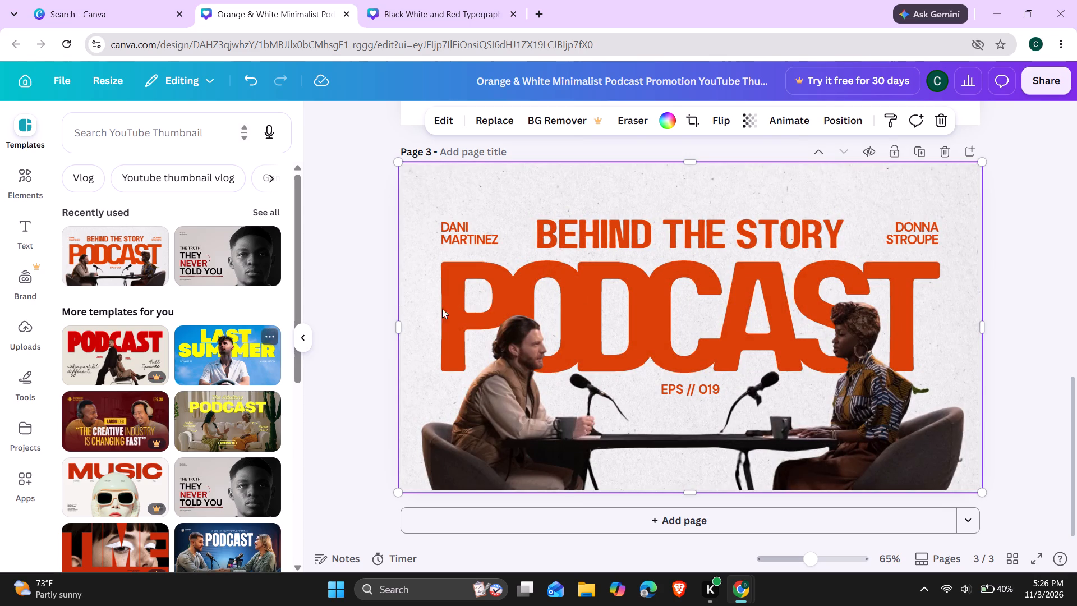
Apply the yellow-lettered The Adulting Podcast template to blank page 2.
{"action": "scroll", "coordinate": [672, 344], "scroll_direction": "up", "scroll_amount": 6}
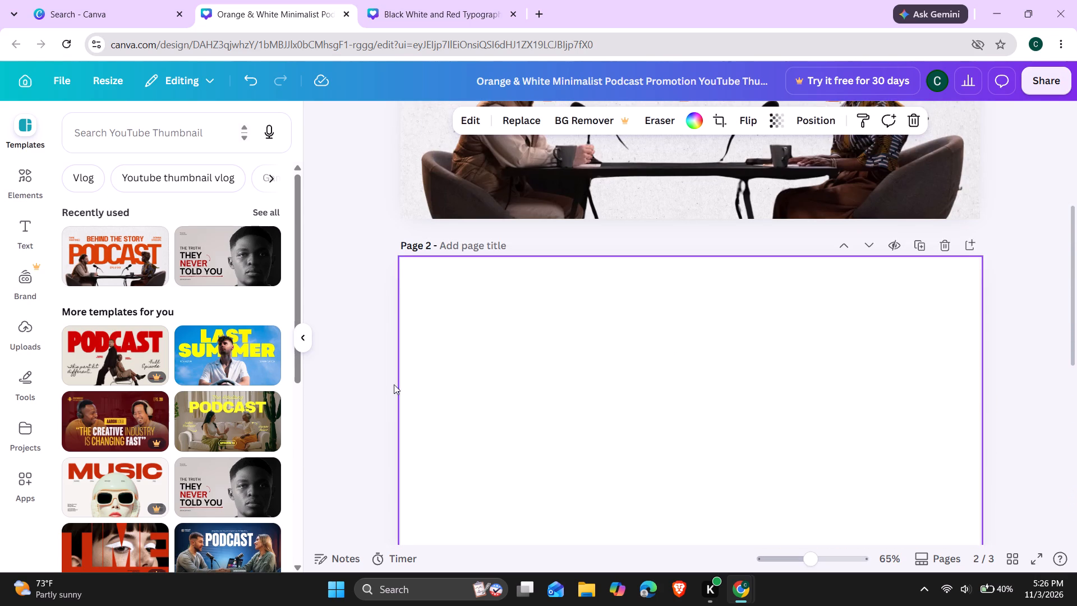
{"action": "left_click_drag", "start_coordinate": [248, 424], "coordinate": [582, 411]}
{"action": "scroll", "coordinate": [302, 420], "scroll_direction": "right", "scroll_amount": 2}
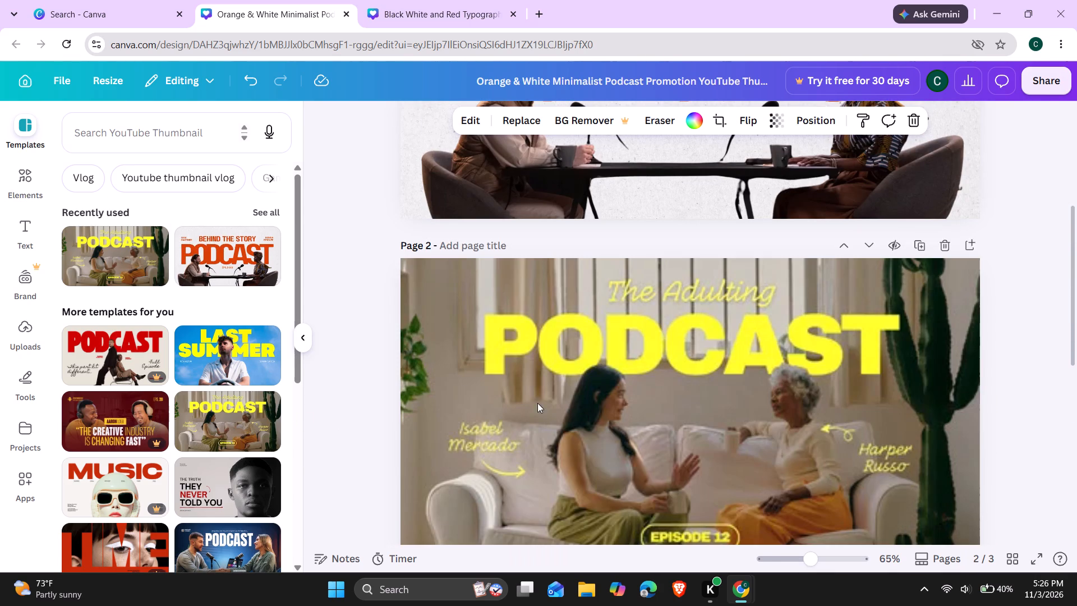
{"action": "scroll", "coordinate": [642, 364], "scroll_direction": "up", "scroll_amount": 5}
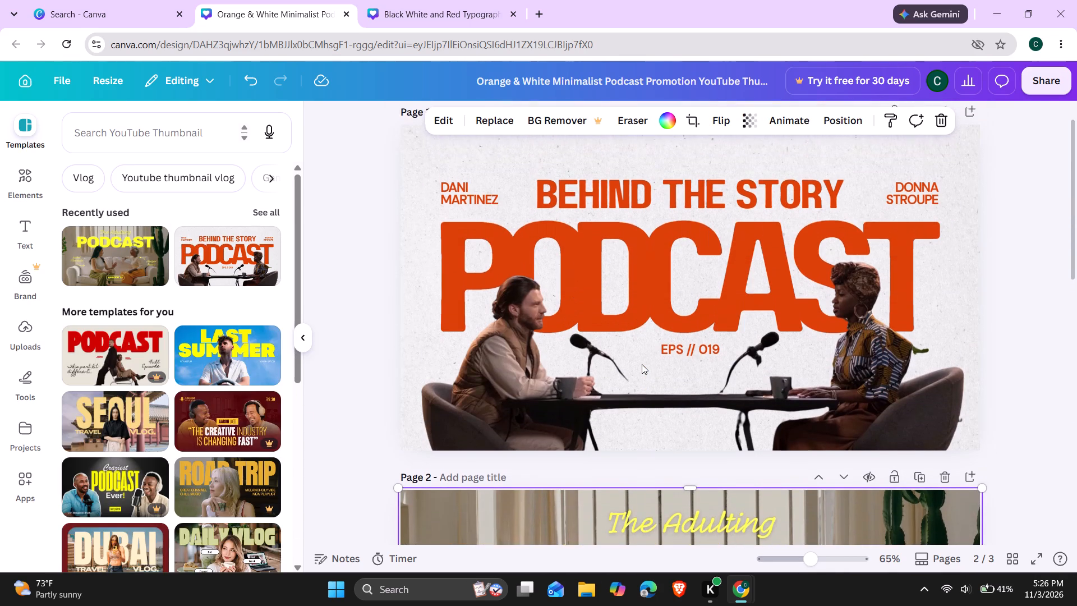
Move the first host's name on page 1 into the page's upper-left corner.
{"action": "scroll", "coordinate": [642, 364], "scroll_direction": "up", "scroll_amount": 1}
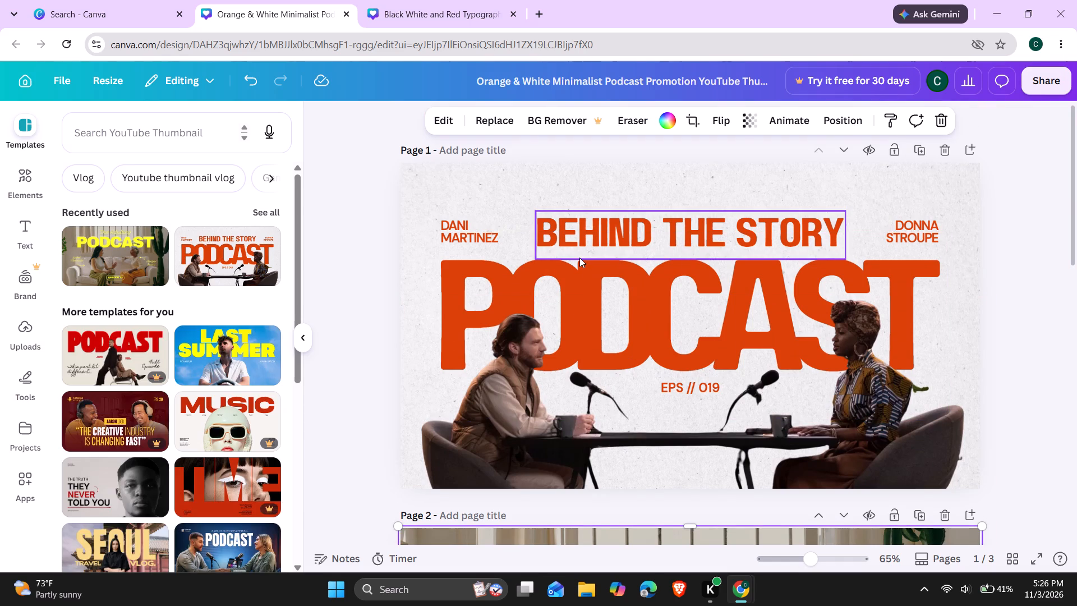
{"action": "left_click_drag", "start_coordinate": [448, 231], "coordinate": [412, 181]}
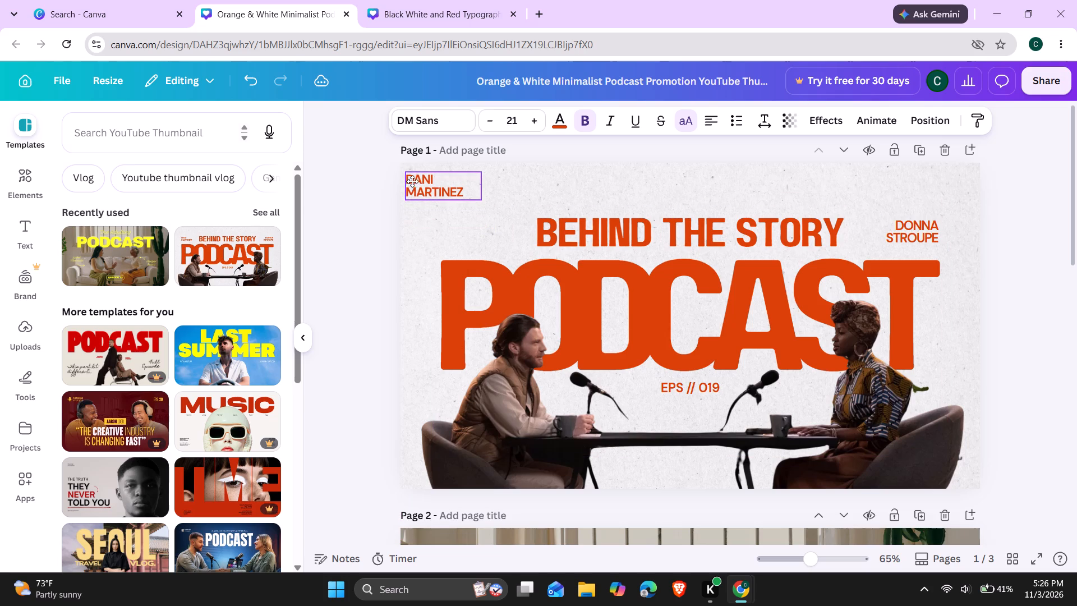
{"action": "left_click_drag", "start_coordinate": [412, 181], "coordinate": [407, 180]}
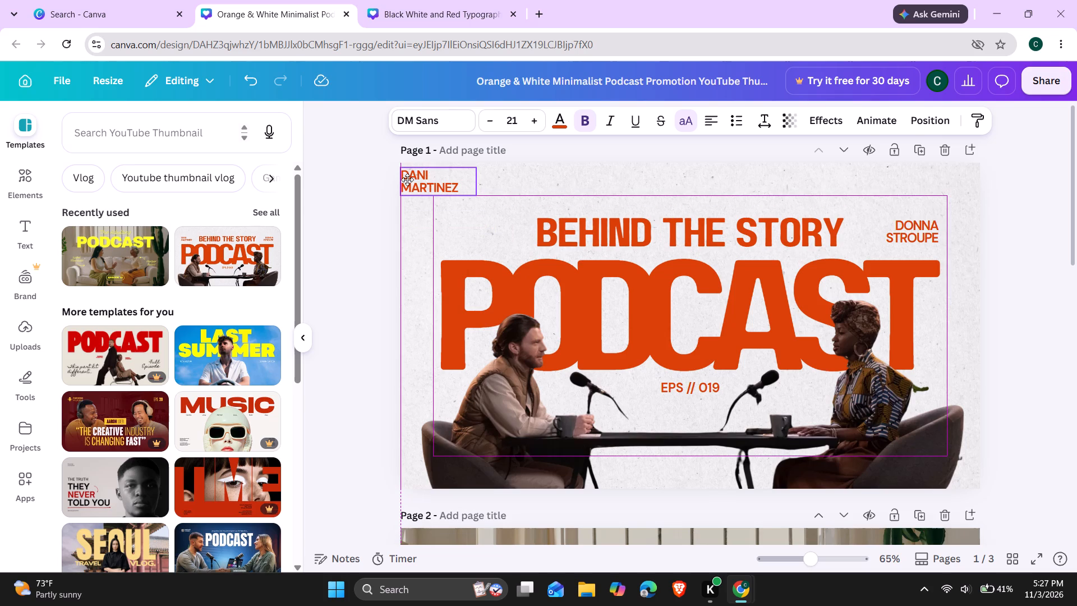
{"action": "left_click_drag", "start_coordinate": [407, 180], "coordinate": [407, 178]}
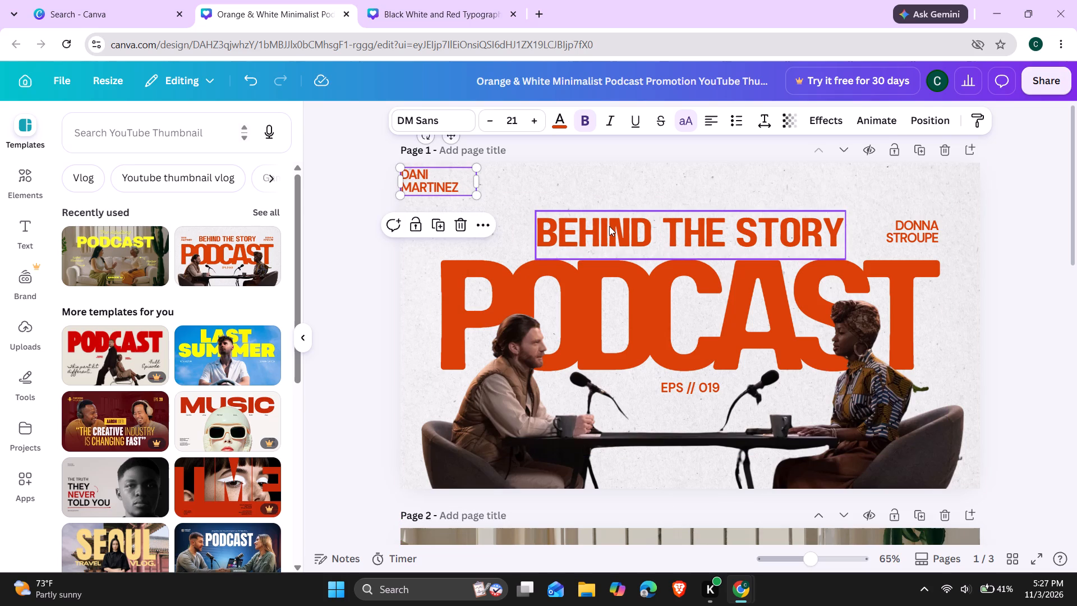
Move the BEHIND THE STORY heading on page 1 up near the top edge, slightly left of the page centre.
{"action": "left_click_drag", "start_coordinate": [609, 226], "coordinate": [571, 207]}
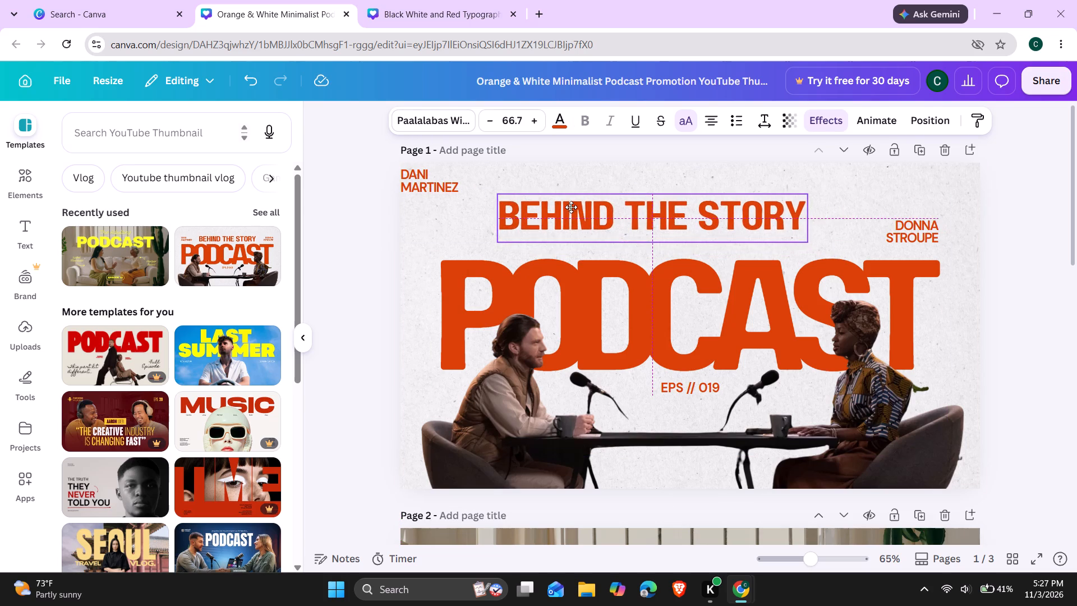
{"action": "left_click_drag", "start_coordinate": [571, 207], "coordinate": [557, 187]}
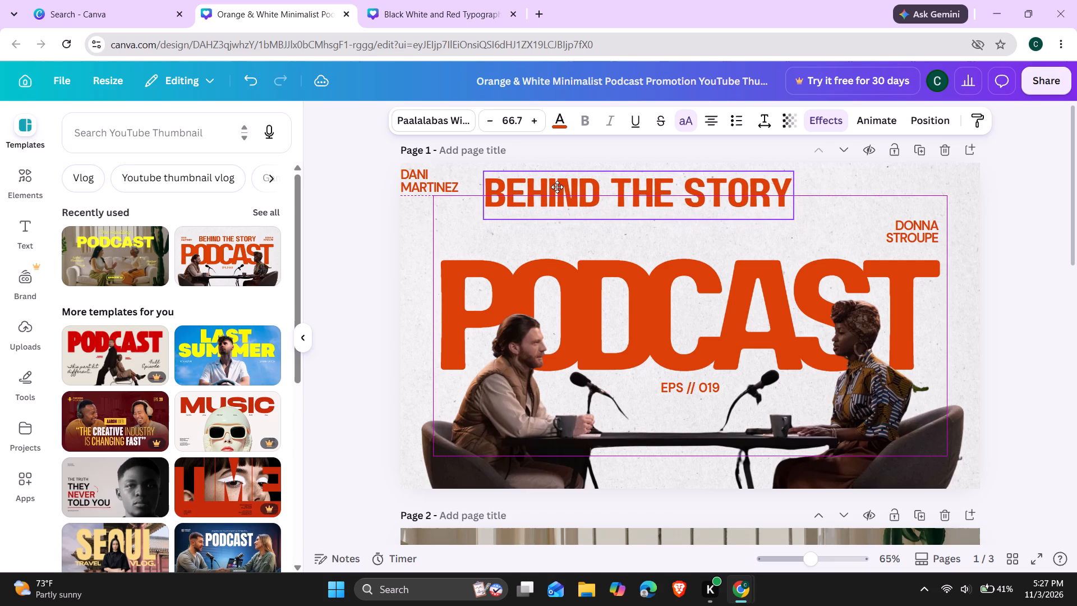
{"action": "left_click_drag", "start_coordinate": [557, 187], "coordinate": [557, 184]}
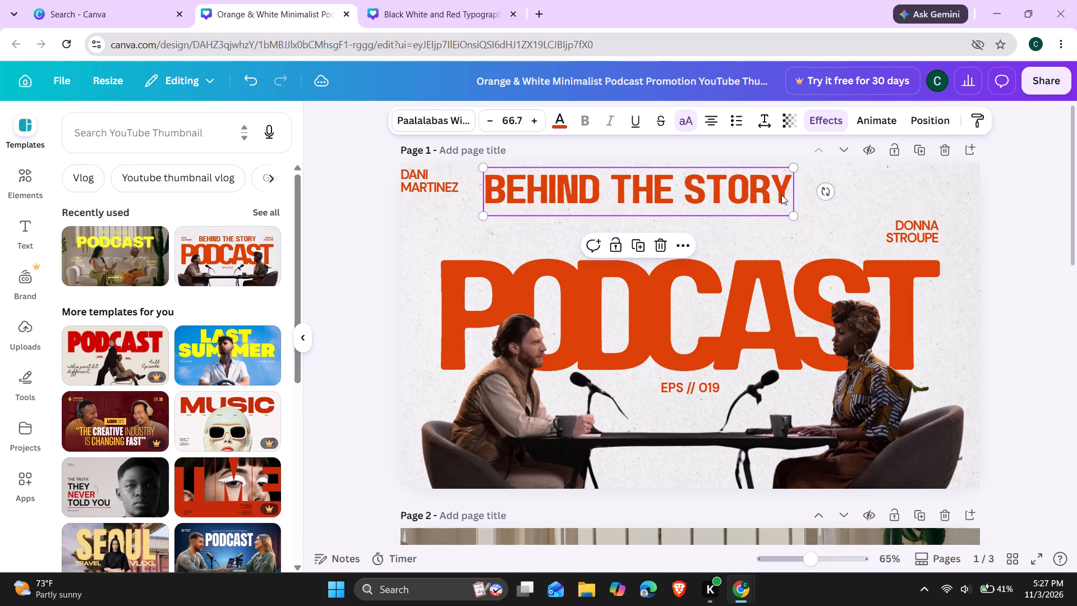
Move the second host's name on page 1 into the page's upper-right corner.
{"action": "left_click_drag", "start_coordinate": [902, 224], "coordinate": [921, 195]}
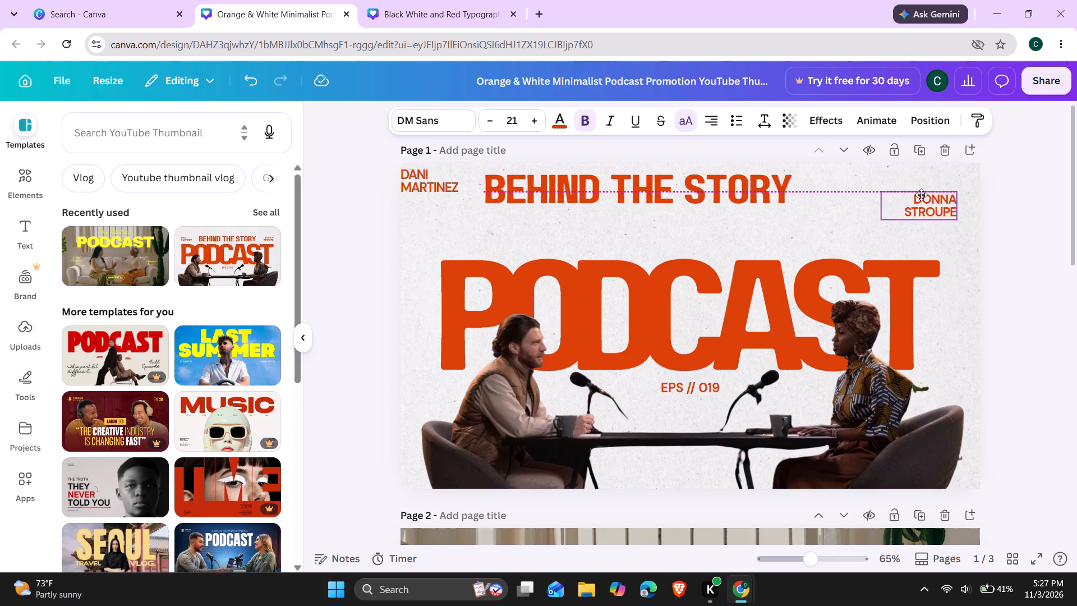
{"action": "left_click_drag", "start_coordinate": [921, 195], "coordinate": [940, 175]}
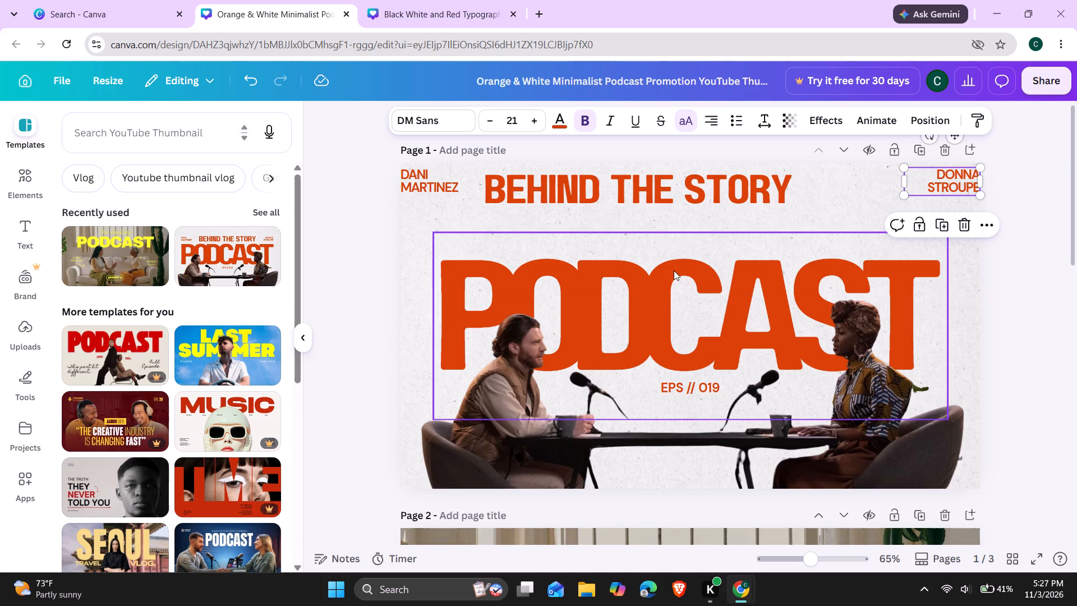
Reposition the BEHIND THE STORY heading between the two host names, slightly right of the page centre.
{"action": "left_click_drag", "start_coordinate": [660, 184], "coordinate": [677, 180]}
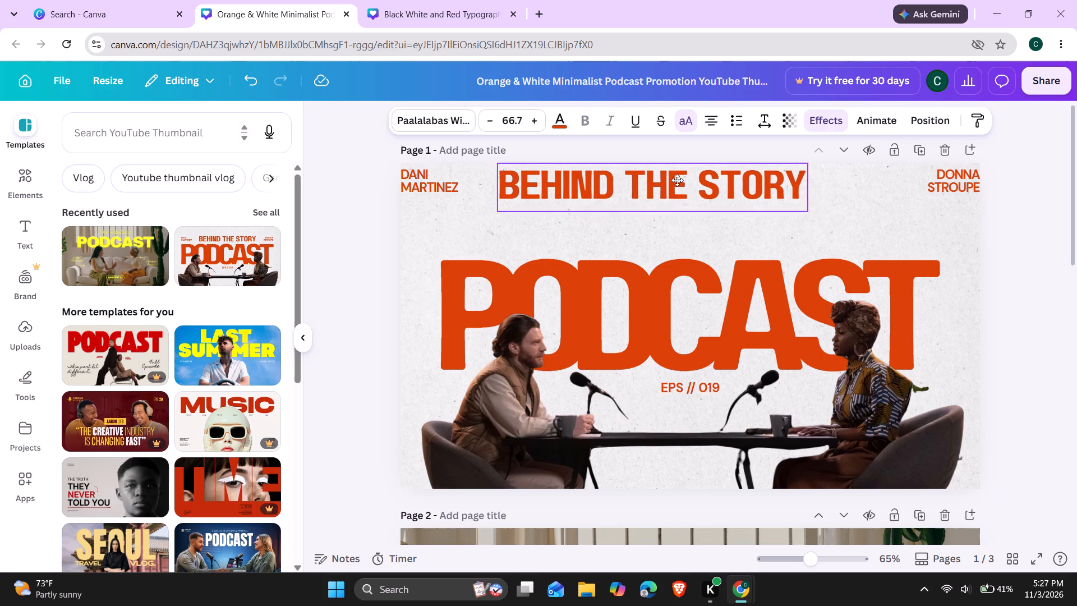
{"action": "left_click_drag", "start_coordinate": [677, 180], "coordinate": [712, 185]}
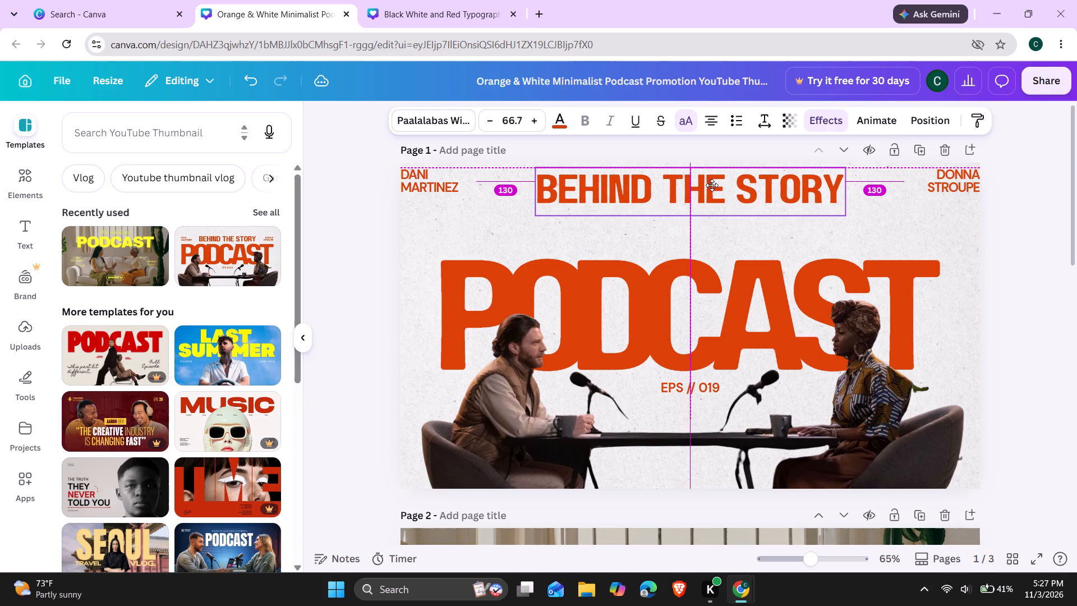
{"action": "left_click_drag", "start_coordinate": [712, 185], "coordinate": [726, 187]}
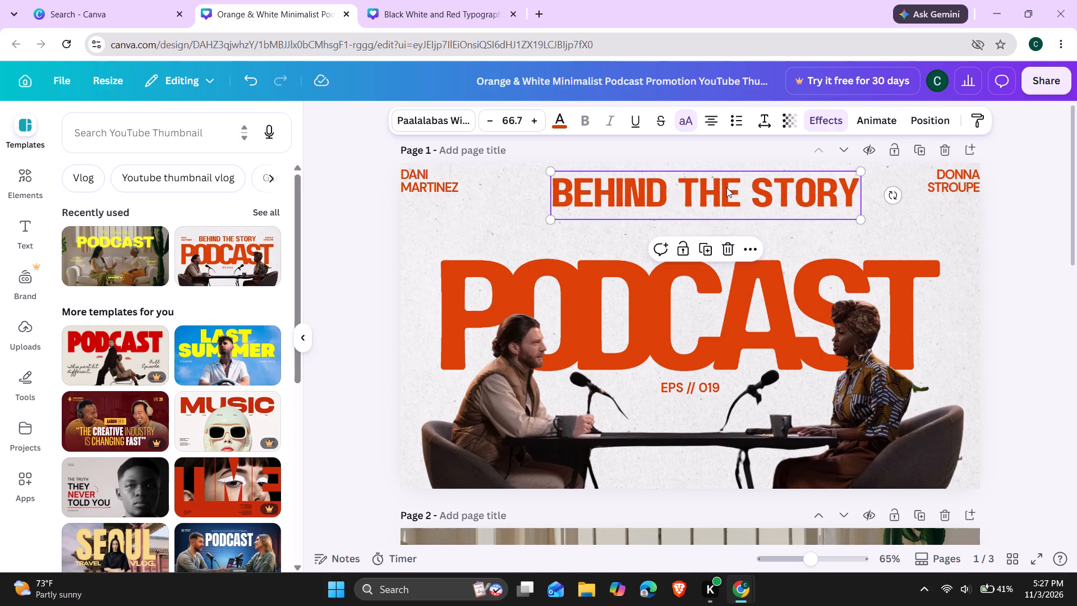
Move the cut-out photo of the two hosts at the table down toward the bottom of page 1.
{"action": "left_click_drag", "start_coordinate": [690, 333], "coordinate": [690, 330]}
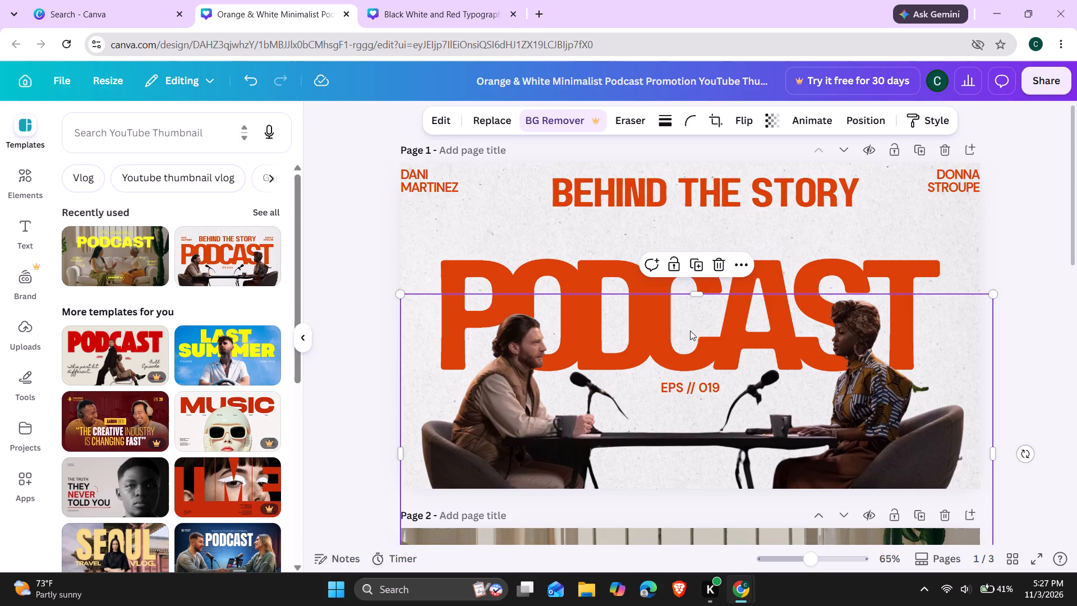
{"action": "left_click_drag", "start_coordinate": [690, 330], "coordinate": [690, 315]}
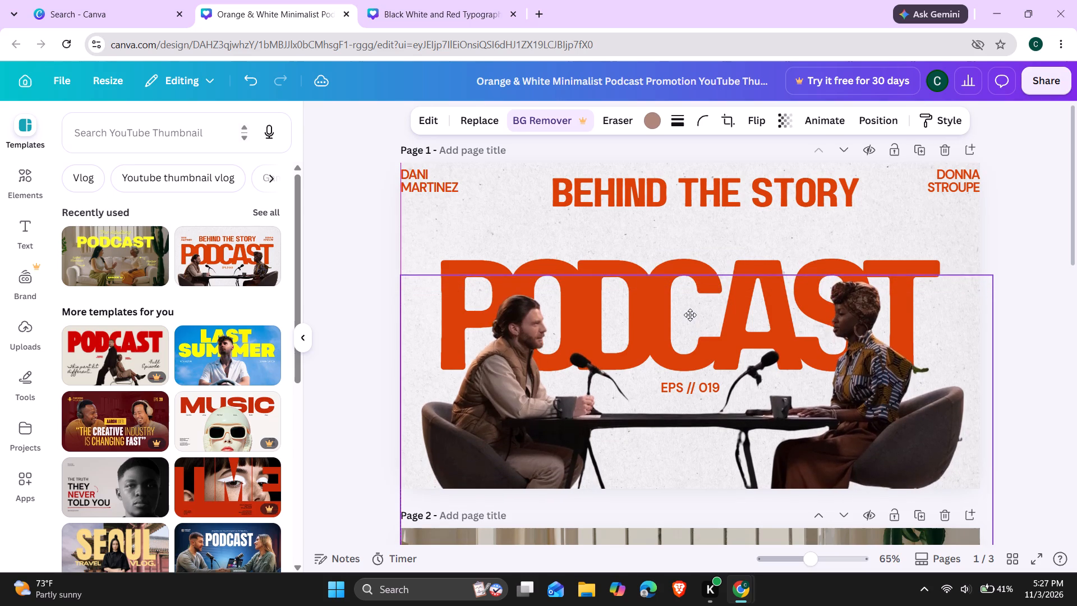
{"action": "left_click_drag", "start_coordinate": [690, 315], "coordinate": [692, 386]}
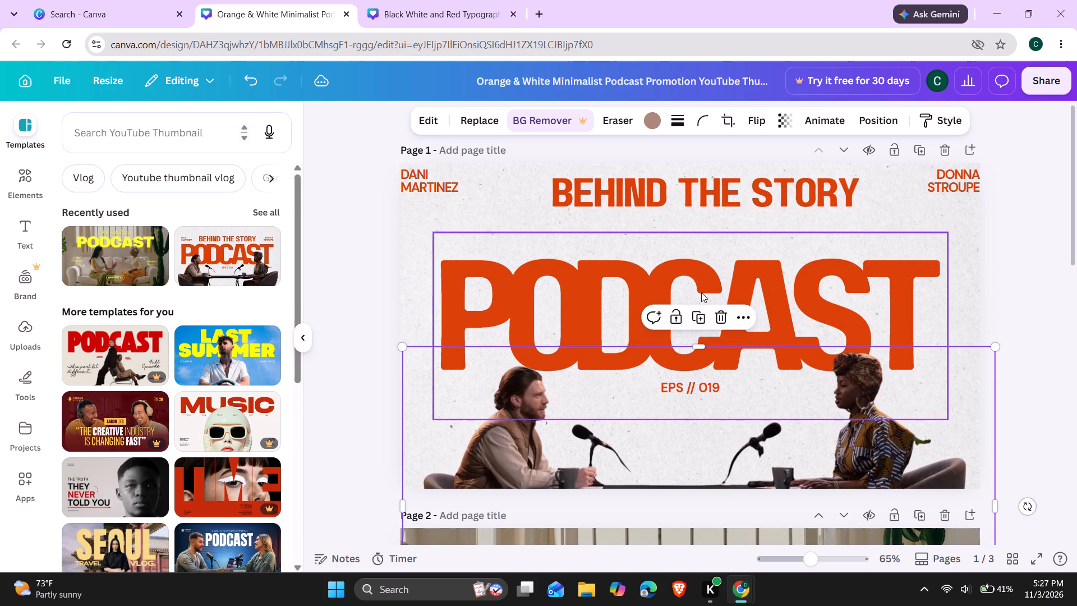
Move the large PODCAST title on page 1 up so it sits directly beneath the BEHIND THE STORY heading.
{"action": "left_click_drag", "start_coordinate": [698, 288], "coordinate": [706, 253]}
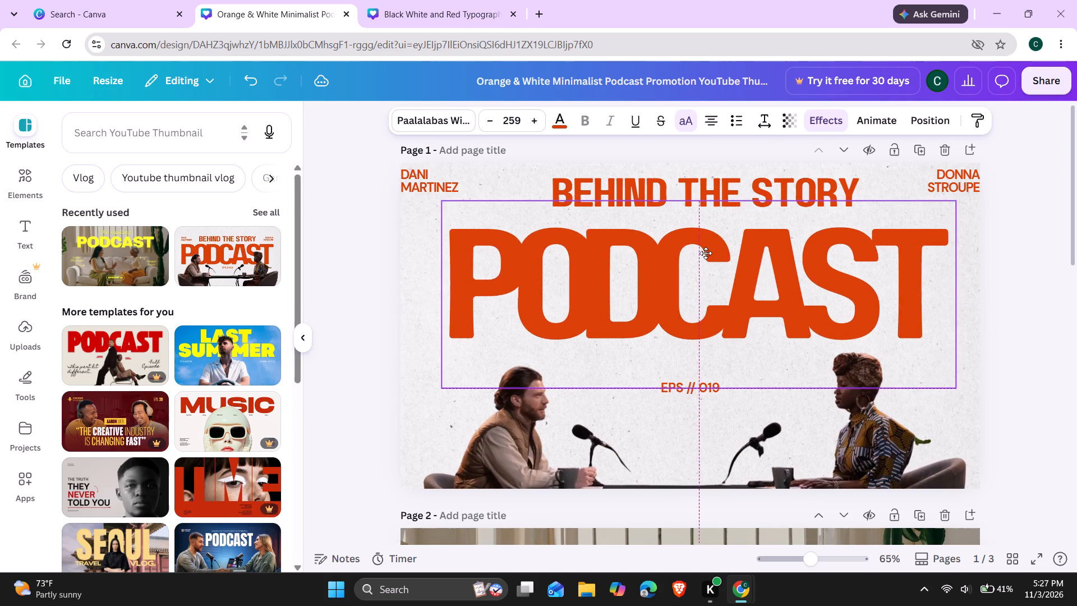
{"action": "left_click_drag", "start_coordinate": [706, 253], "coordinate": [710, 247]}
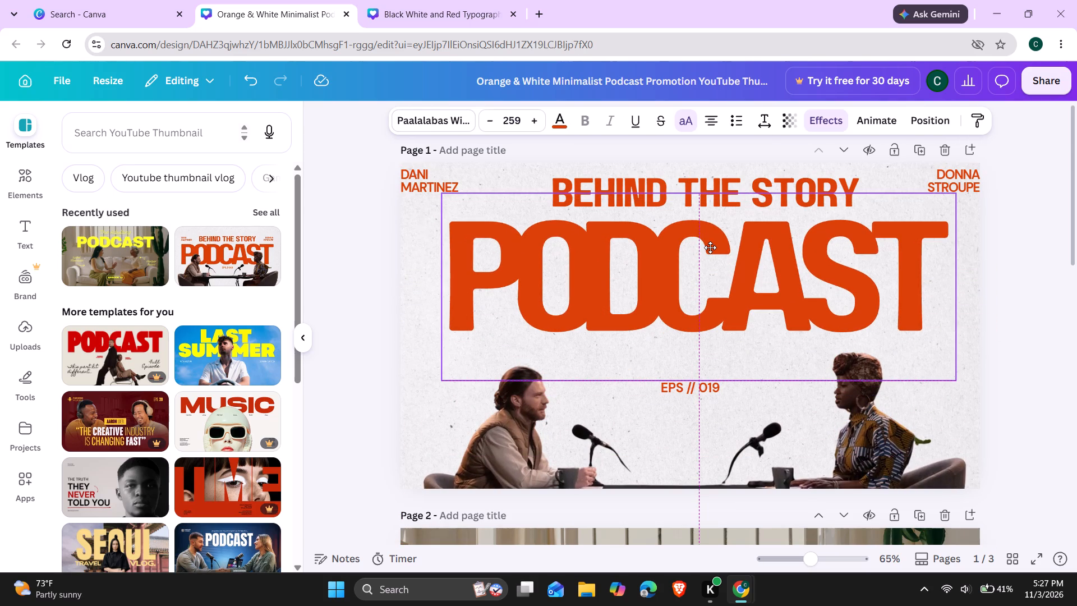
{"action": "left_click_drag", "start_coordinate": [710, 247], "coordinate": [693, 241]}
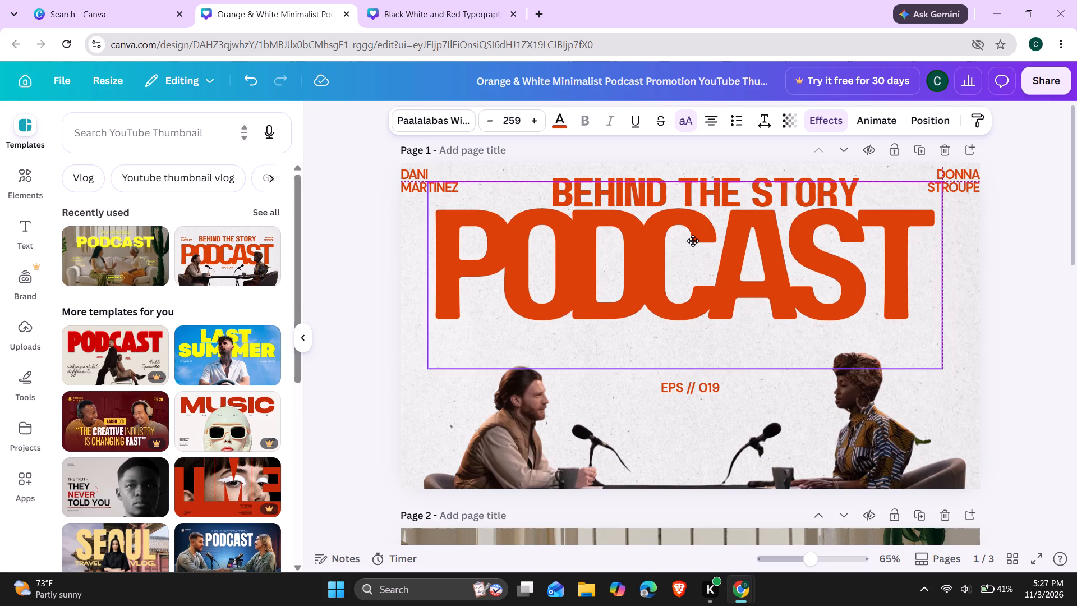
{"action": "left_click_drag", "start_coordinate": [693, 241], "coordinate": [693, 241]}
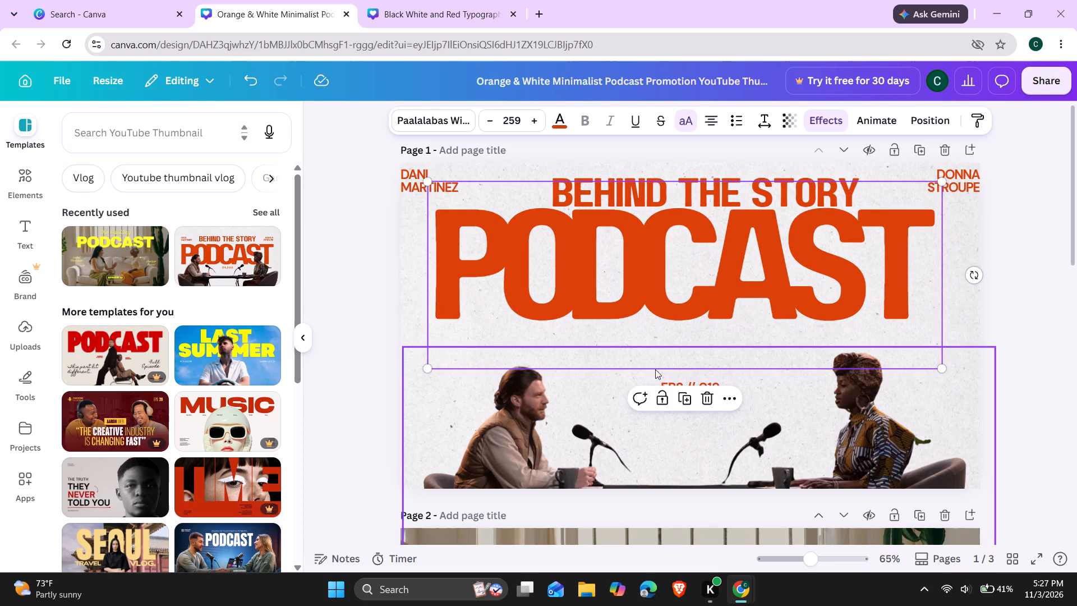
Move the EPS // 019 label to the left edge of page 1, just below the PODCAST title.
{"action": "left_click", "coordinate": [584, 477]}
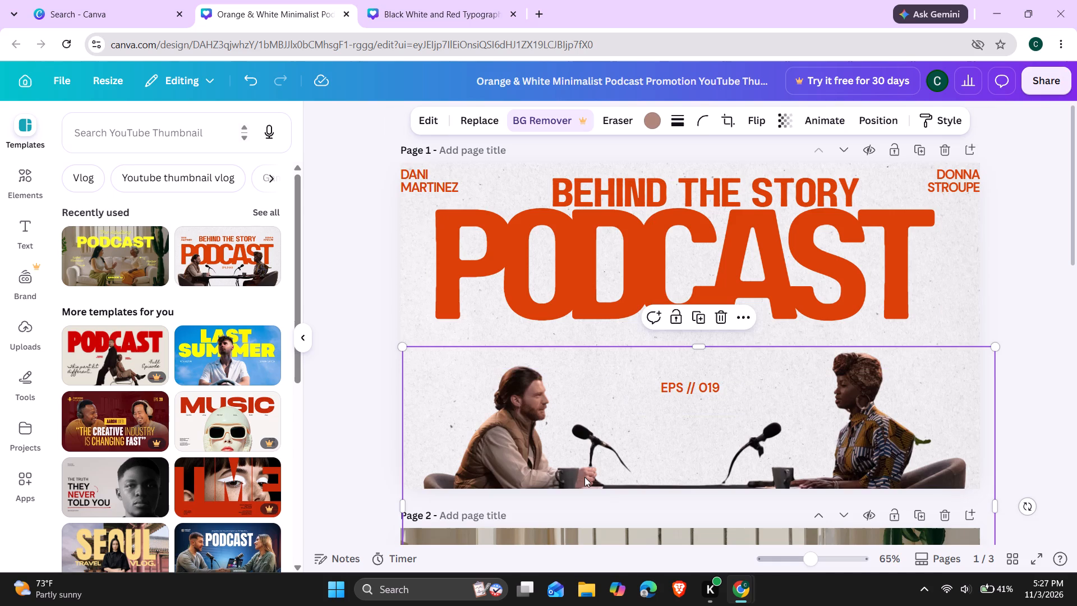
{"action": "left_click_drag", "start_coordinate": [681, 379], "coordinate": [481, 342]}
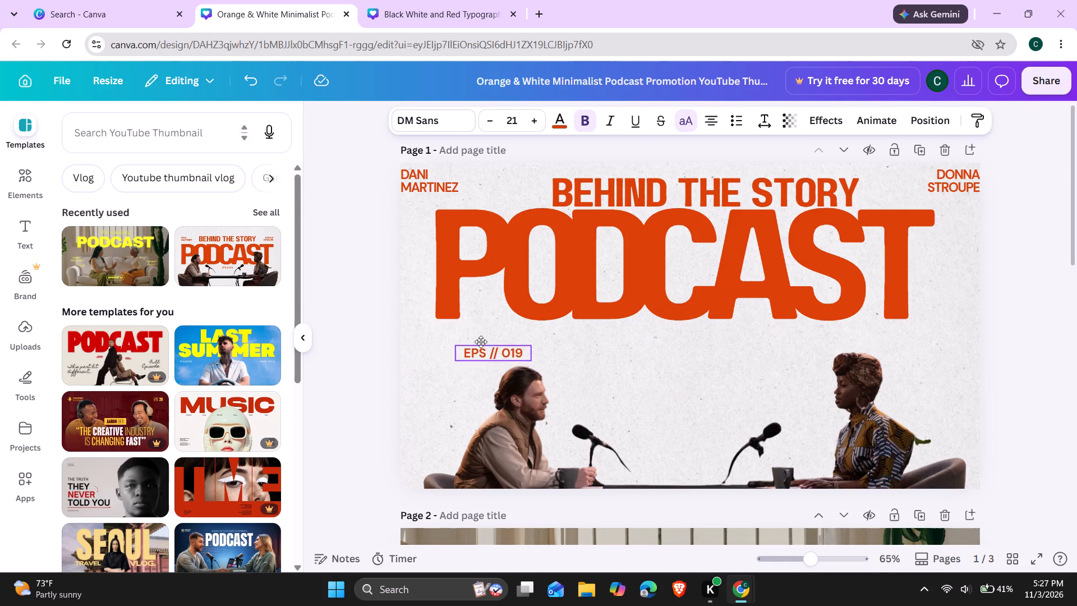
{"action": "left_click_drag", "start_coordinate": [481, 342], "coordinate": [436, 332]}
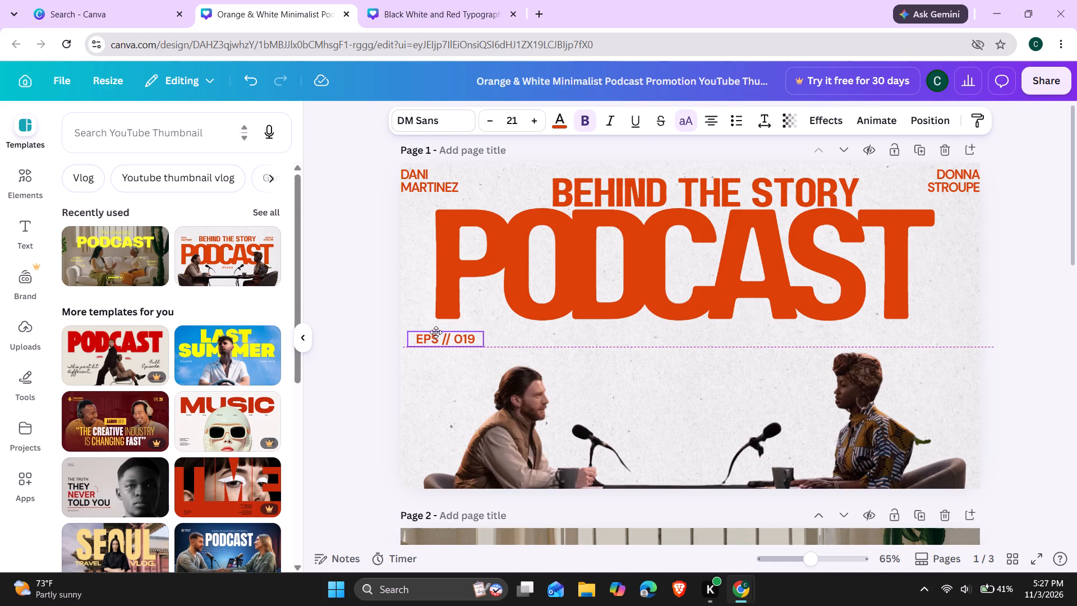
{"action": "left_click_drag", "start_coordinate": [436, 332], "coordinate": [426, 328]}
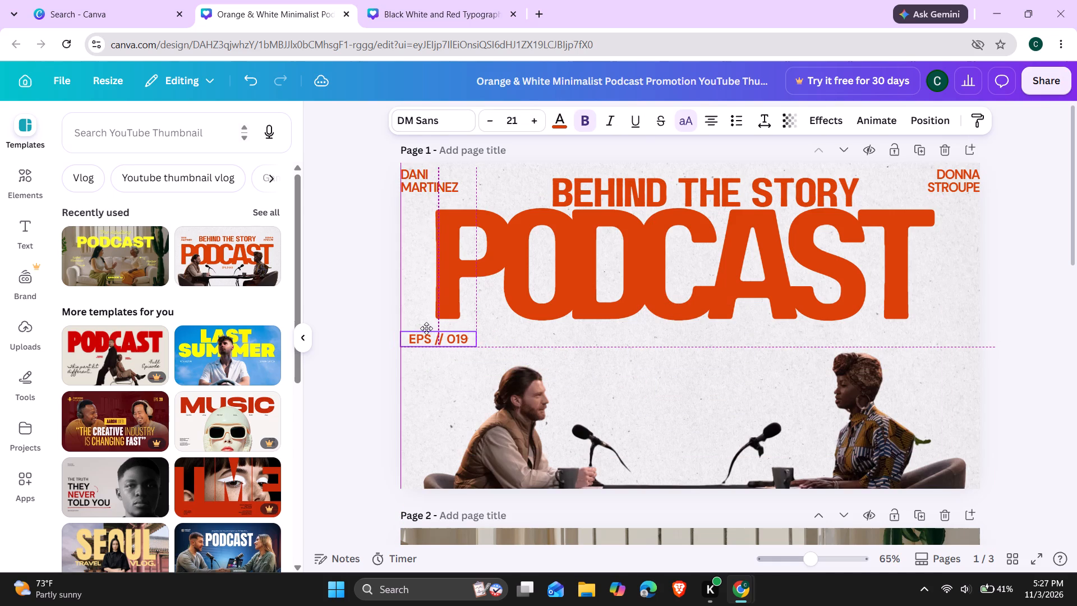
{"action": "left_click_drag", "start_coordinate": [426, 328], "coordinate": [427, 325]}
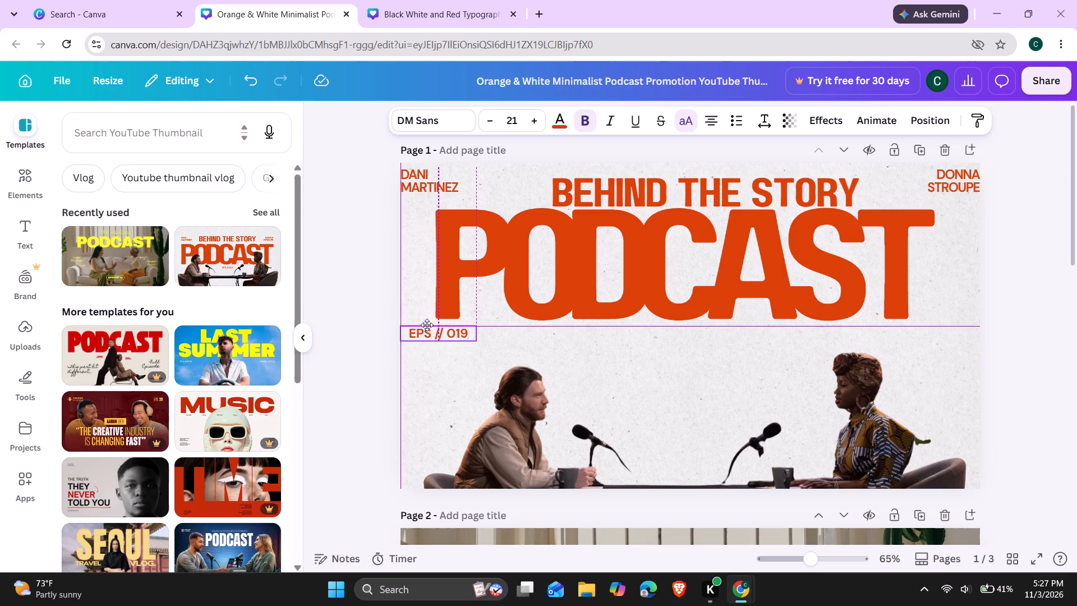
{"action": "left_click_drag", "start_coordinate": [427, 325], "coordinate": [428, 326]}
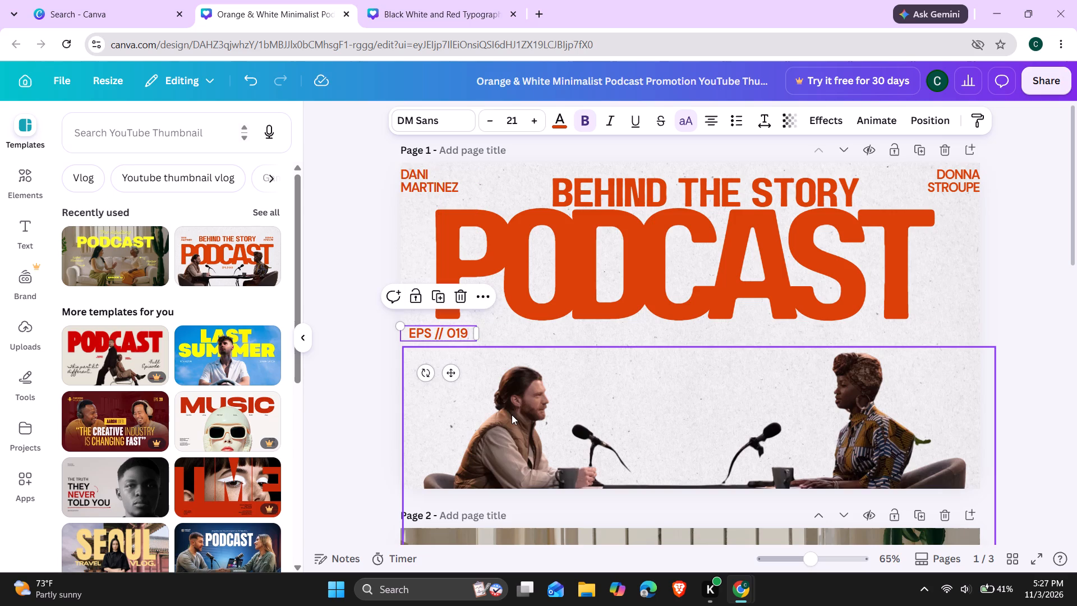
Reposition the cut-out photo of the two hosts so its top meets the lower edge of the PODCAST title.
{"action": "left_click_drag", "start_coordinate": [512, 415], "coordinate": [470, 389]}
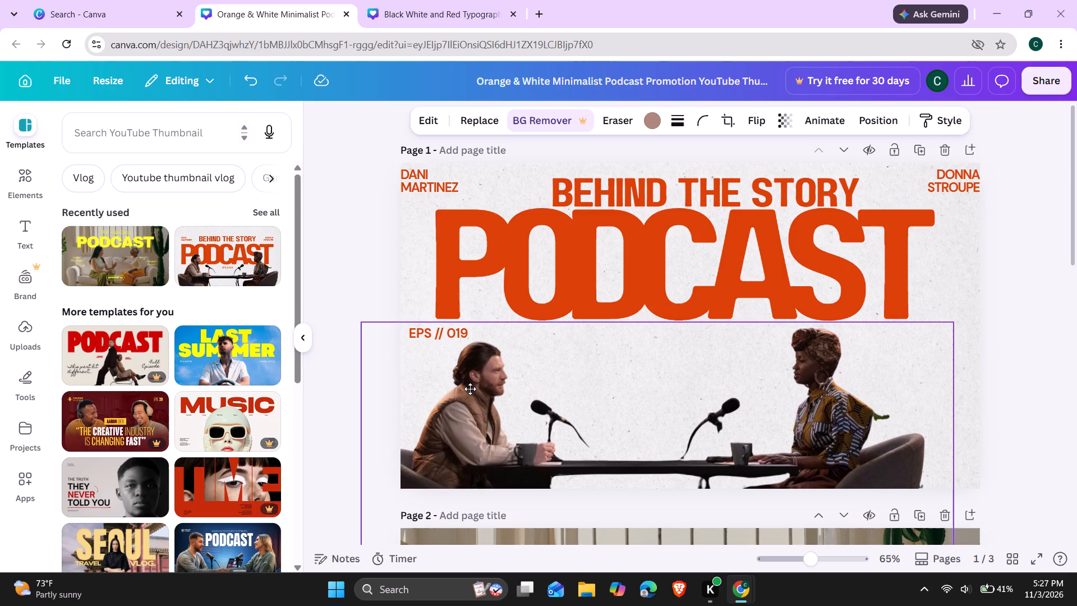
{"action": "left_click_drag", "start_coordinate": [470, 389], "coordinate": [485, 369]}
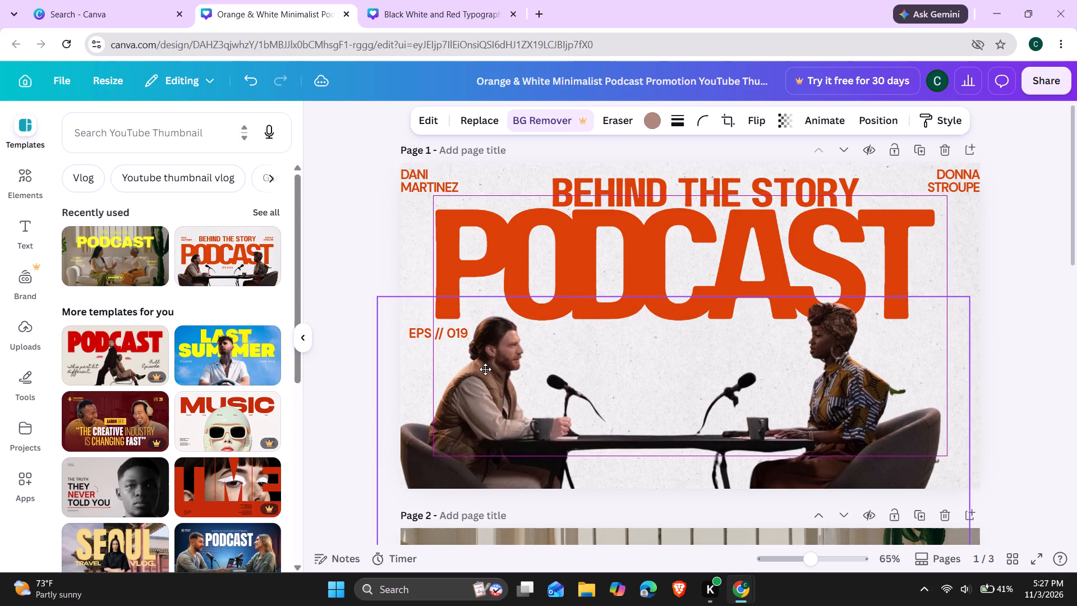
{"action": "left_click_drag", "start_coordinate": [485, 369], "coordinate": [488, 382]}
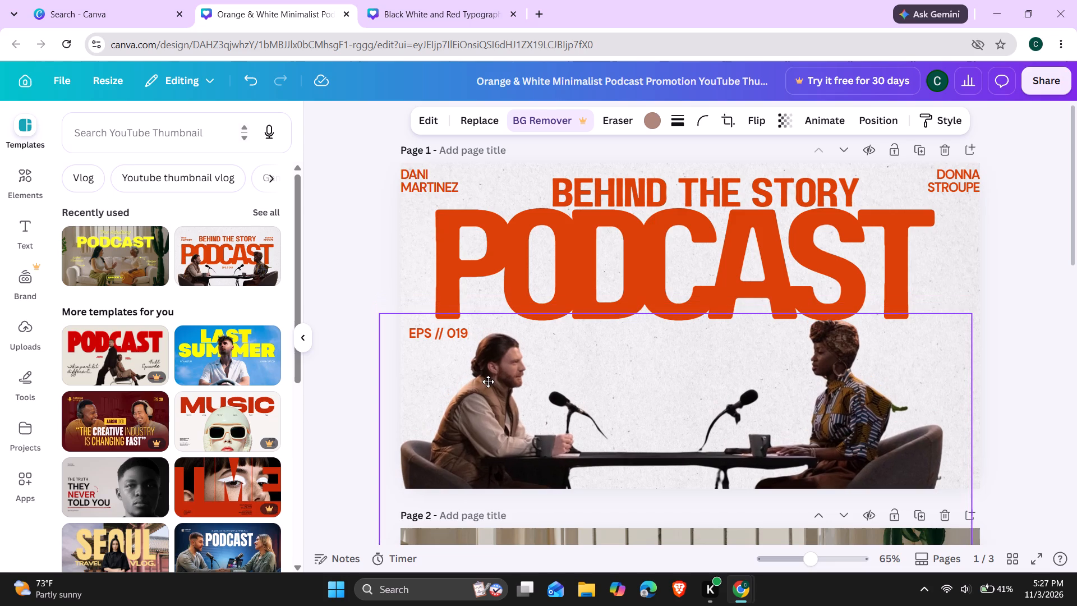
{"action": "left_click_drag", "start_coordinate": [488, 382], "coordinate": [499, 379]}
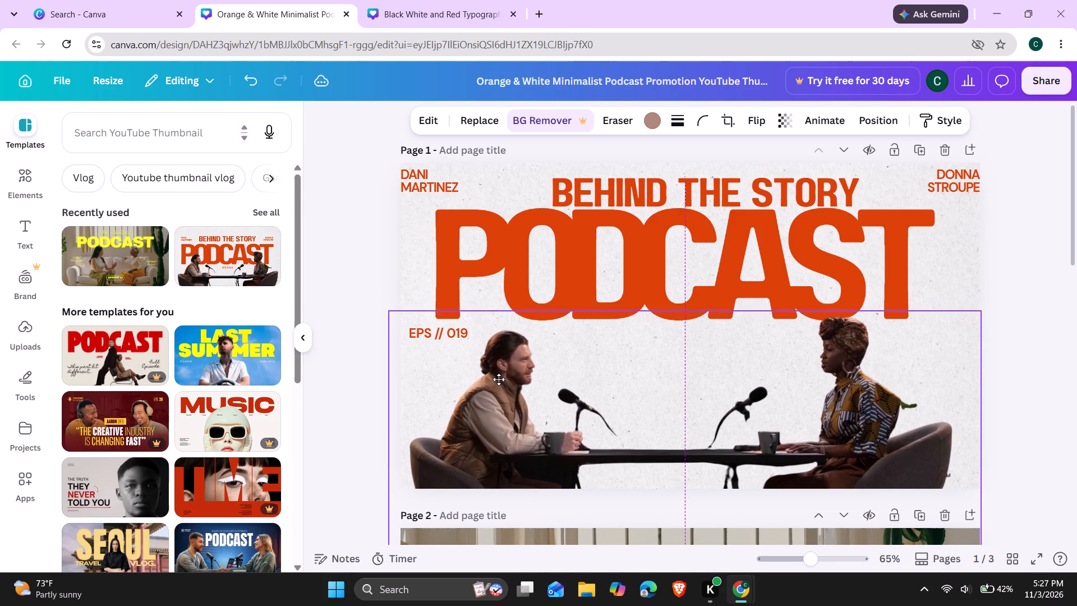
{"action": "left_click_drag", "start_coordinate": [499, 379], "coordinate": [499, 380]}
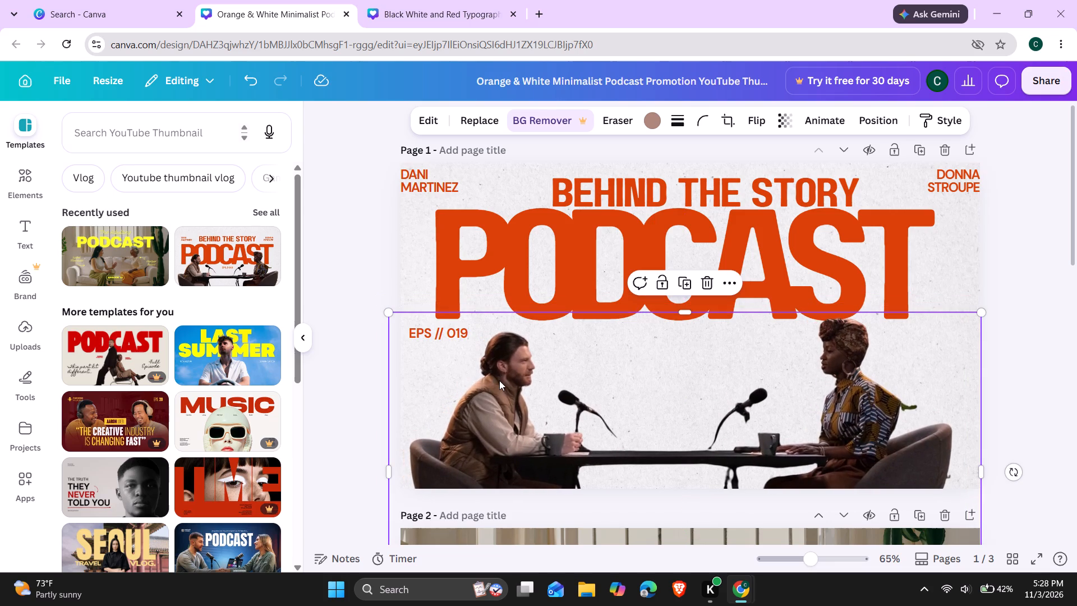
Move the script heading The Adulting on page 2 into the page's top-left corner.
{"action": "scroll", "coordinate": [671, 407], "scroll_direction": "down", "scroll_amount": 1}
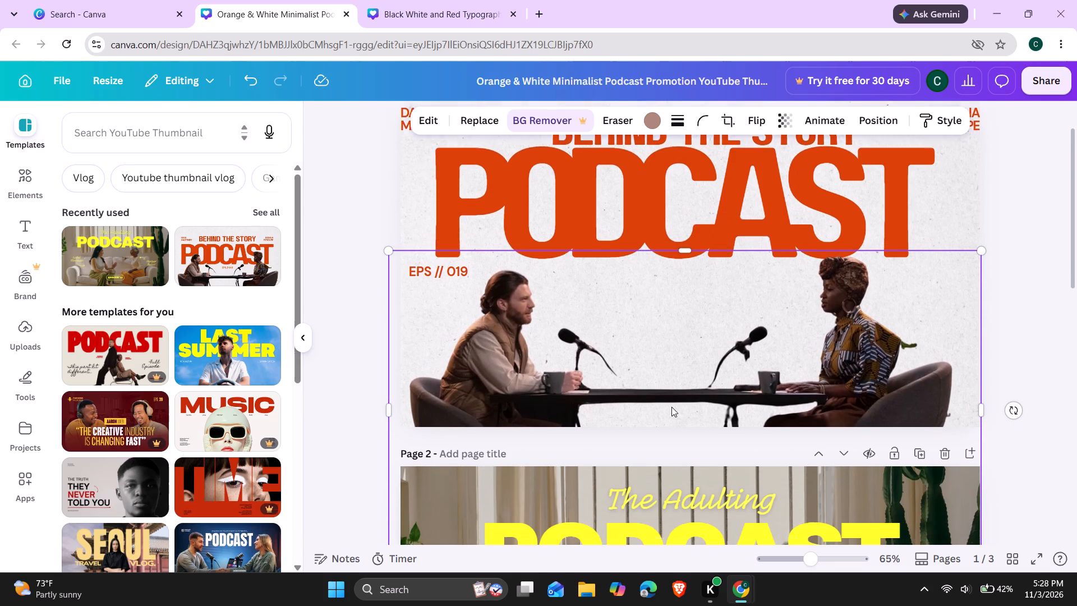
{"action": "scroll", "coordinate": [671, 407], "scroll_direction": "down", "scroll_amount": 2}
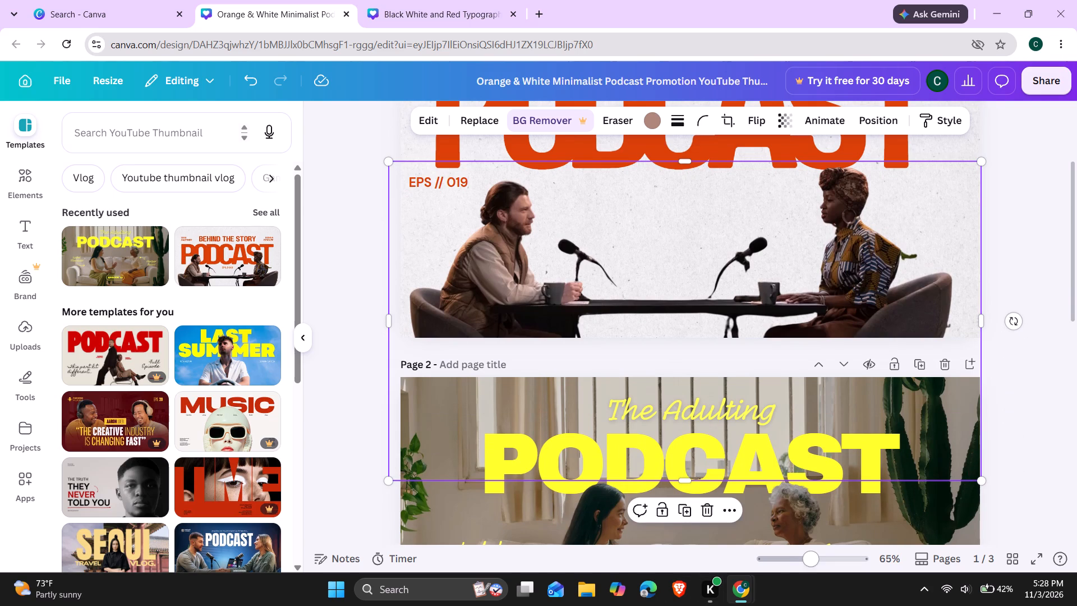
{"action": "left_click_drag", "start_coordinate": [805, 564], "coordinate": [799, 568]}
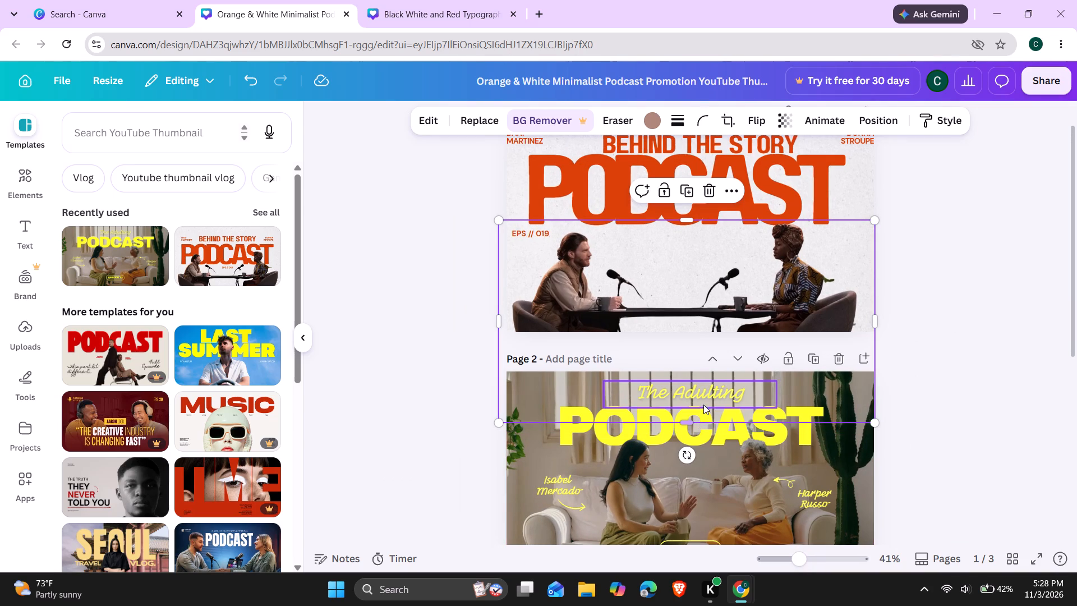
{"action": "left_click_drag", "start_coordinate": [702, 402], "coordinate": [697, 401]}
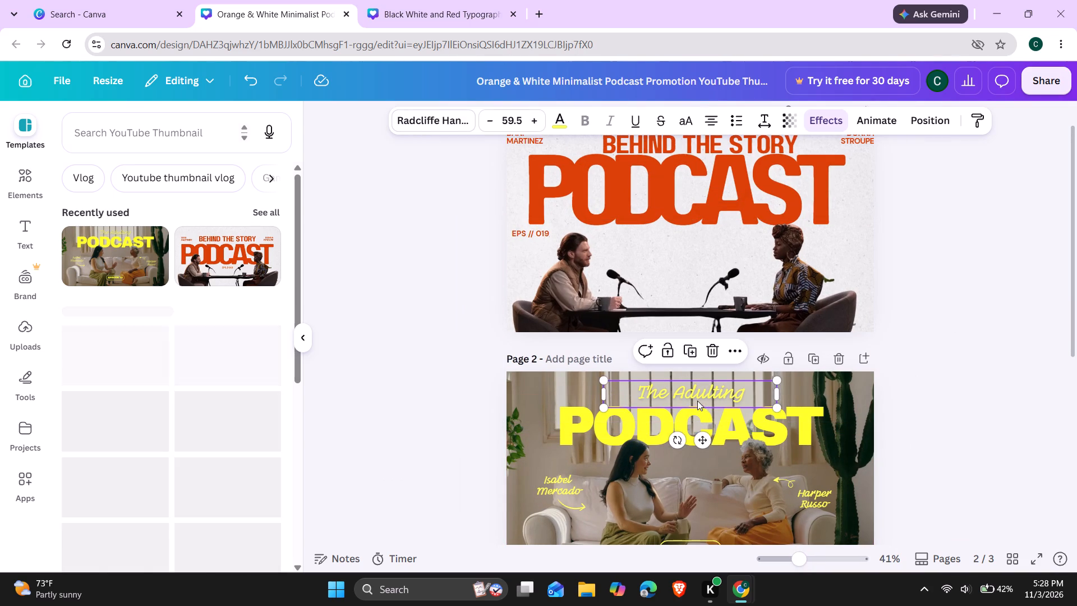
{"action": "left_click_drag", "start_coordinate": [697, 401], "coordinate": [633, 394]}
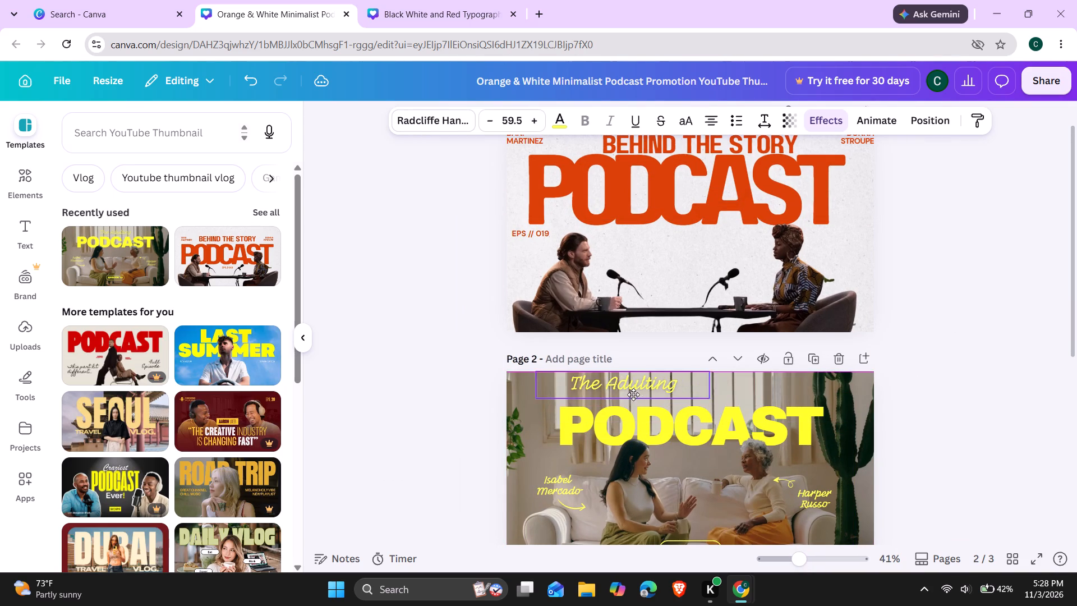
{"action": "left_click_drag", "start_coordinate": [633, 394], "coordinate": [572, 389]}
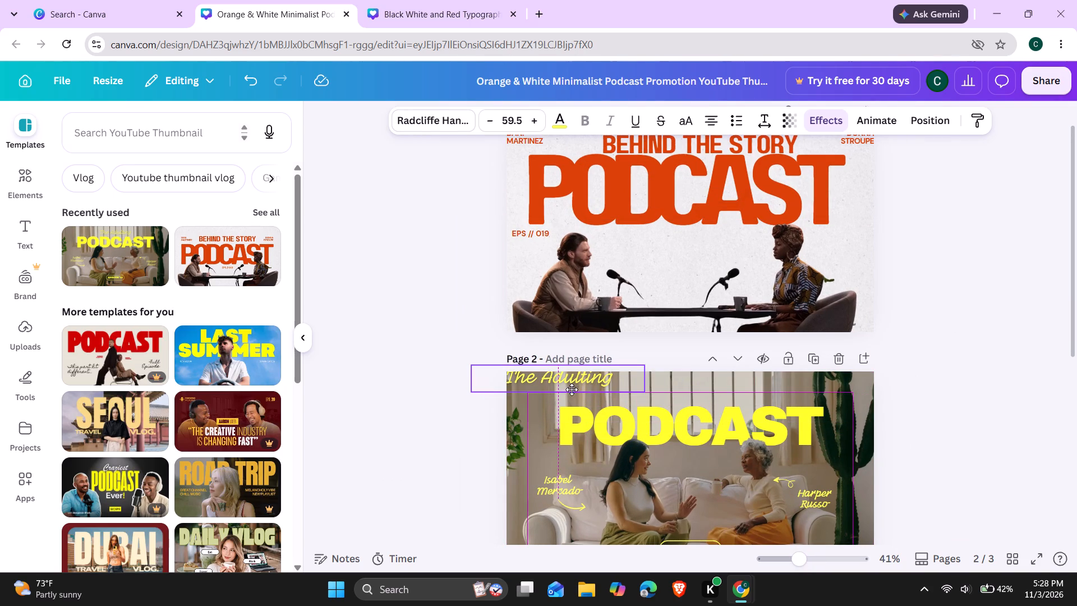
{"action": "left_click_drag", "start_coordinate": [572, 389], "coordinate": [573, 390]}
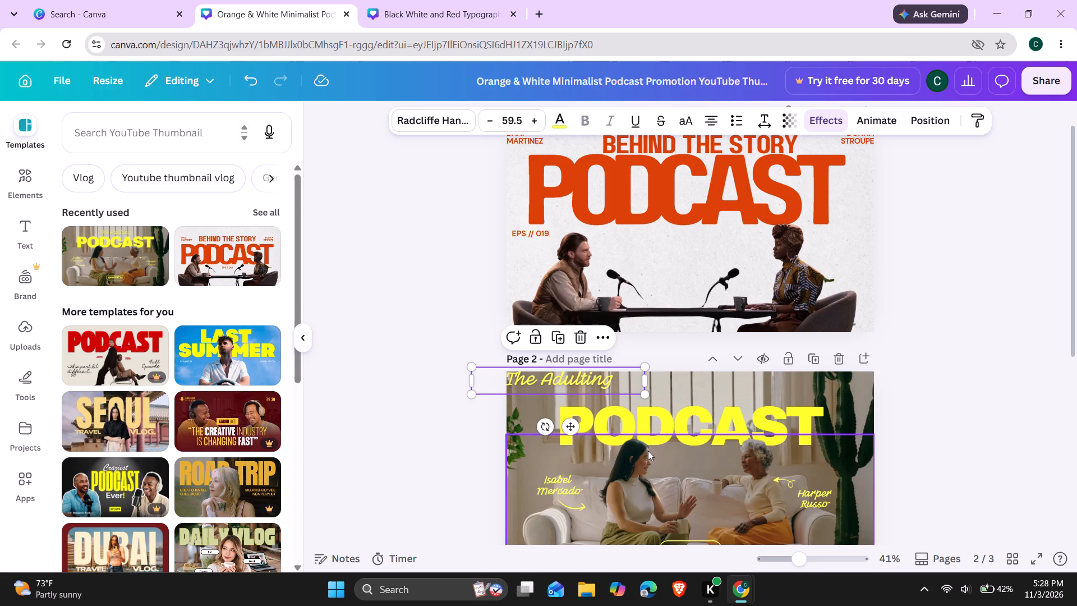
Move the yellow PODCAST title on page 2 up toward the page's top edge, beside The Adulting heading.
{"action": "left_click_drag", "start_coordinate": [655, 434], "coordinate": [650, 406]}
{"action": "double_click", "coordinate": [711, 435]}
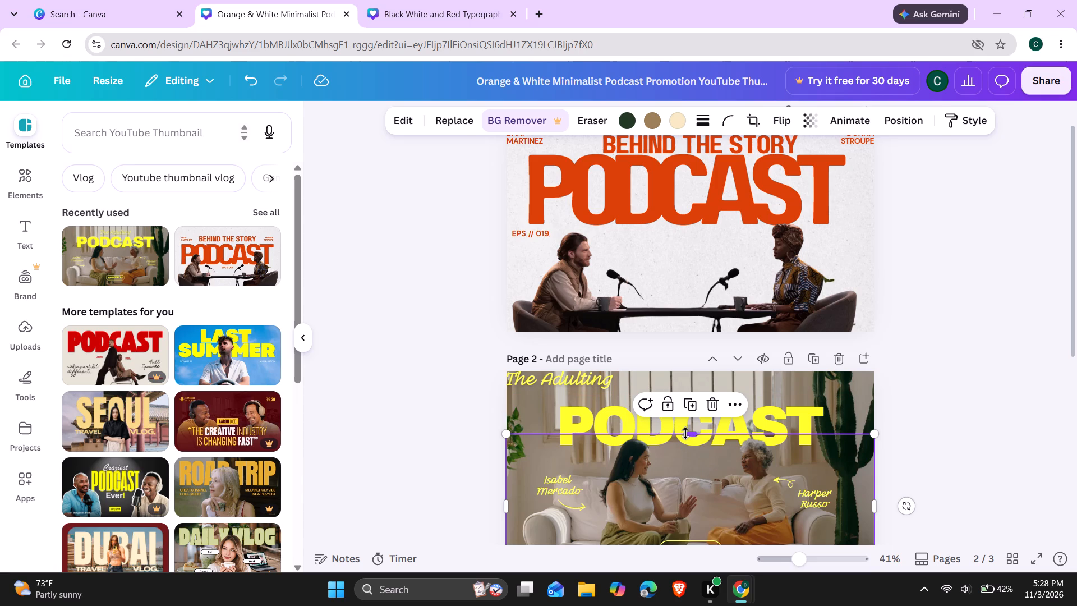
{"action": "double_click", "coordinate": [685, 433]}
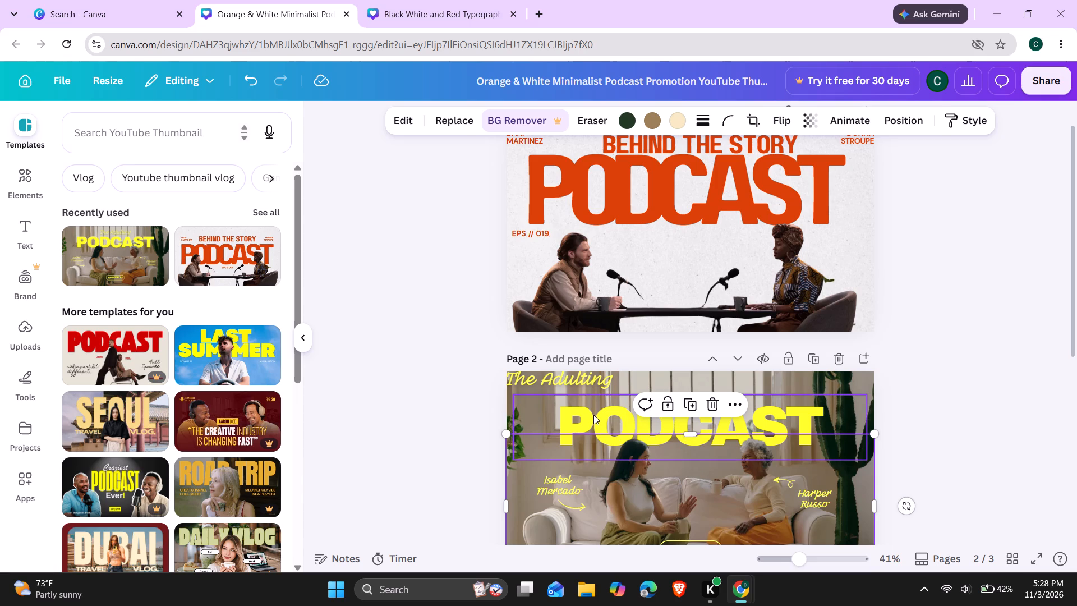
{"action": "left_click_drag", "start_coordinate": [593, 414], "coordinate": [608, 399]}
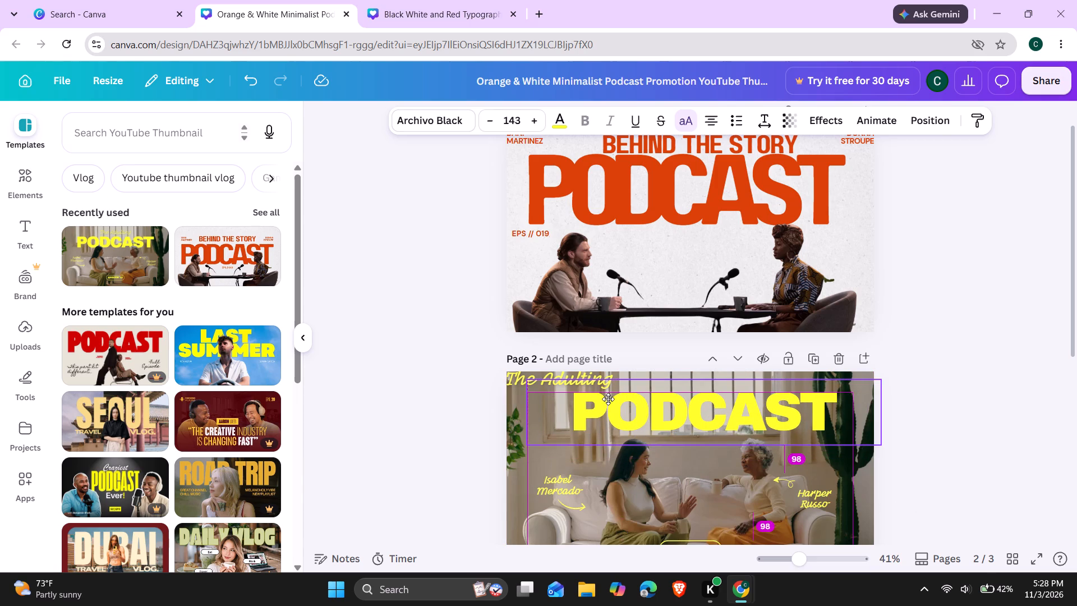
{"action": "left_click_drag", "start_coordinate": [608, 399], "coordinate": [605, 403]}
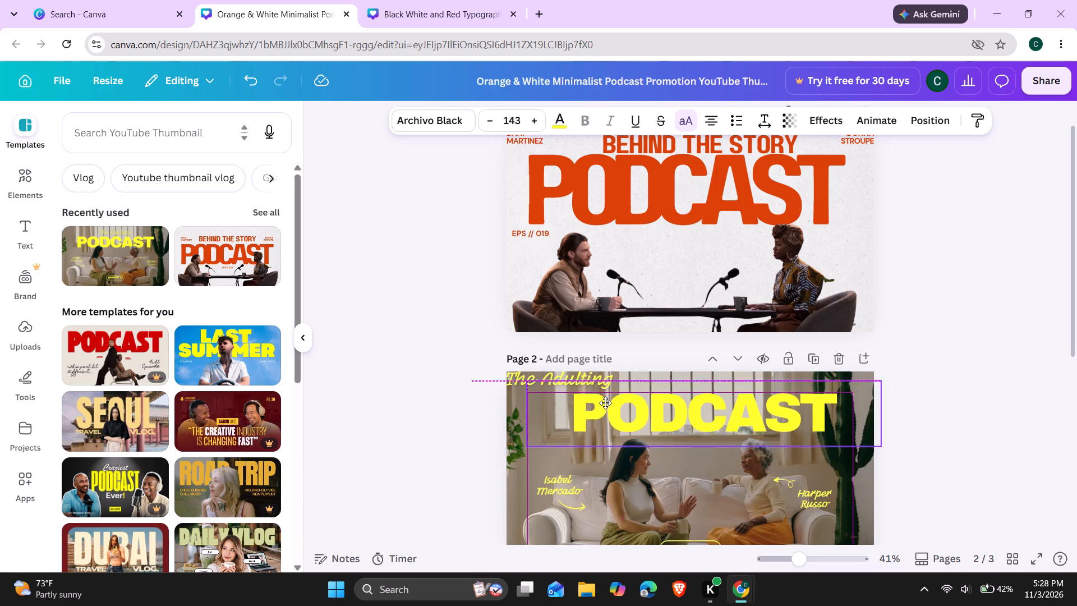
{"action": "left_click_drag", "start_coordinate": [605, 403], "coordinate": [601, 395]}
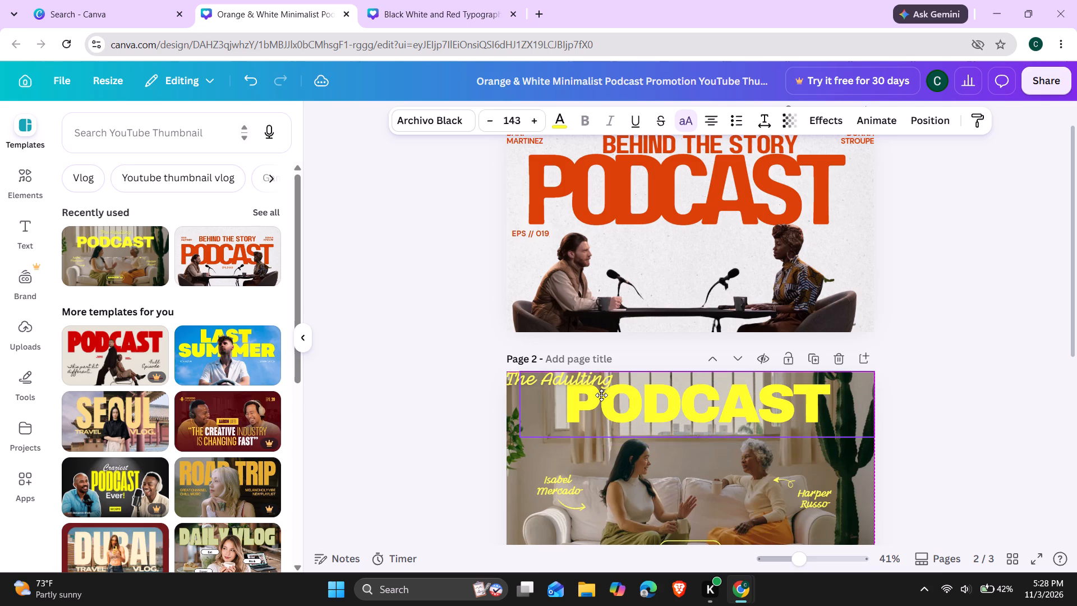
{"action": "left_click_drag", "start_coordinate": [601, 395], "coordinate": [601, 394]}
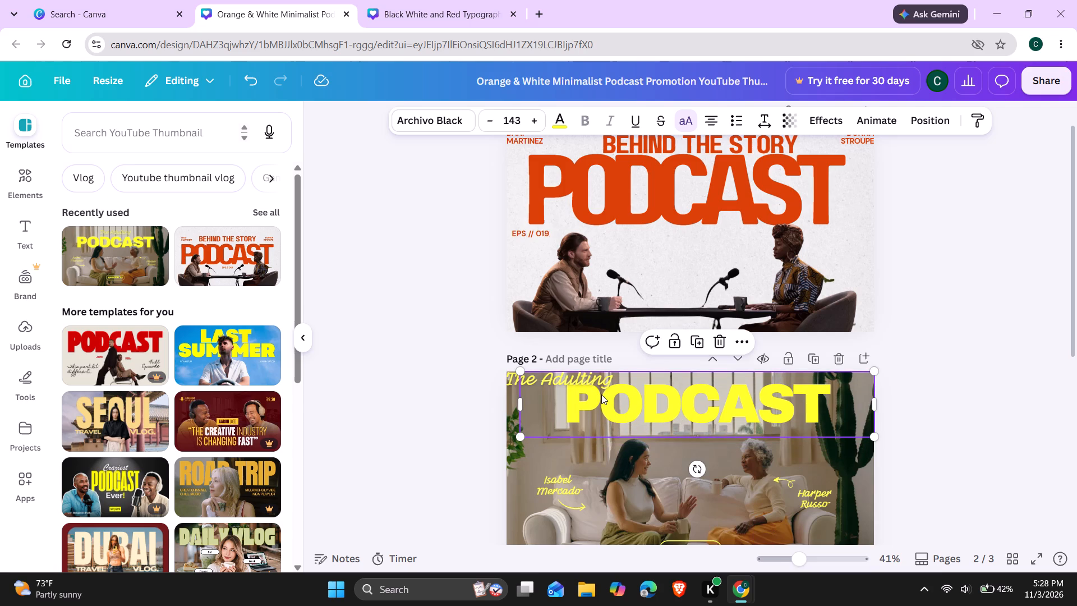
Delete the cut-out photo of the two women layered over the background on page 2.
{"action": "double_click", "coordinate": [852, 452]}
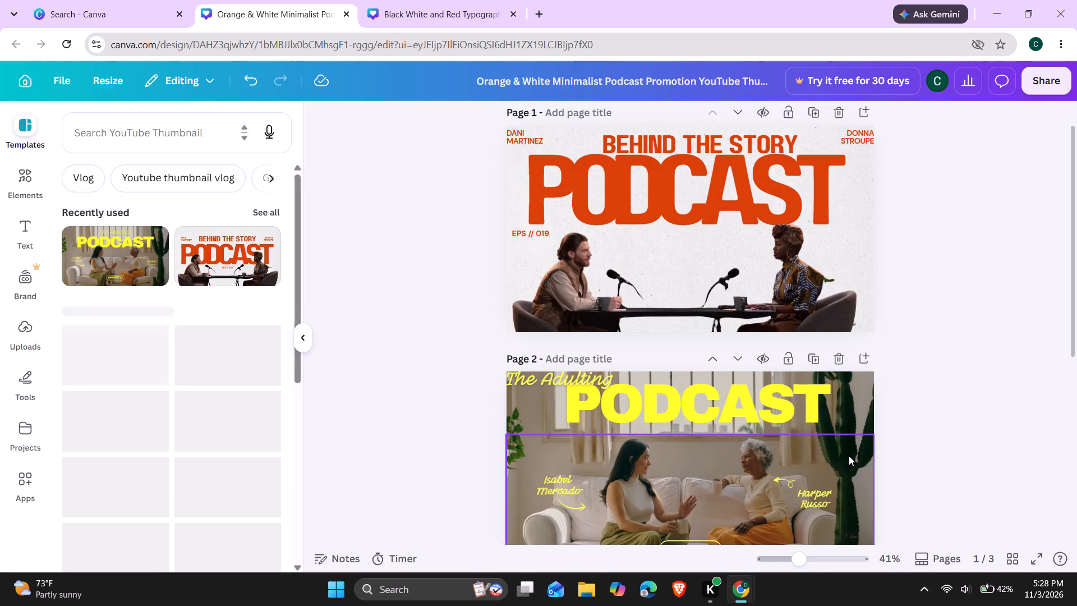
{"action": "left_click_drag", "start_coordinate": [723, 488], "coordinate": [675, 483]}
{"action": "left_click_drag", "start_coordinate": [675, 483], "coordinate": [661, 481]}
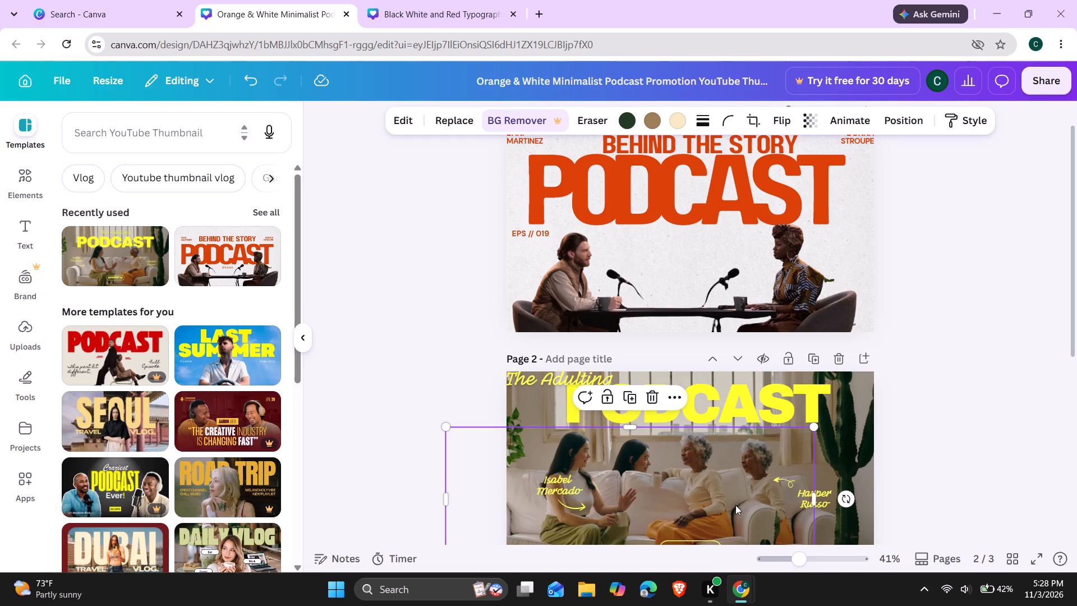
{"action": "left_click", "coordinate": [649, 400]}
Move the younger woman's name label on page 2 up to the page's left edge, just below the potted plant.
{"action": "left_click_drag", "start_coordinate": [686, 489], "coordinate": [657, 485]}
{"action": "left_click_drag", "start_coordinate": [635, 489], "coordinate": [614, 482]}
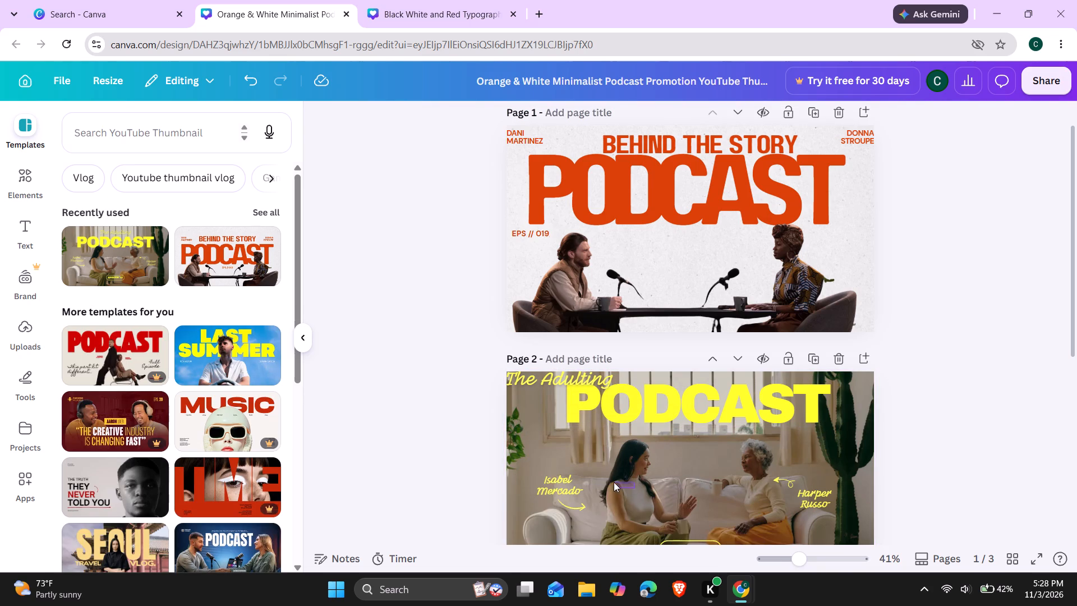
{"action": "left_click_drag", "start_coordinate": [614, 482], "coordinate": [599, 474]}
{"action": "left_click_drag", "start_coordinate": [550, 484], "coordinate": [524, 451]}
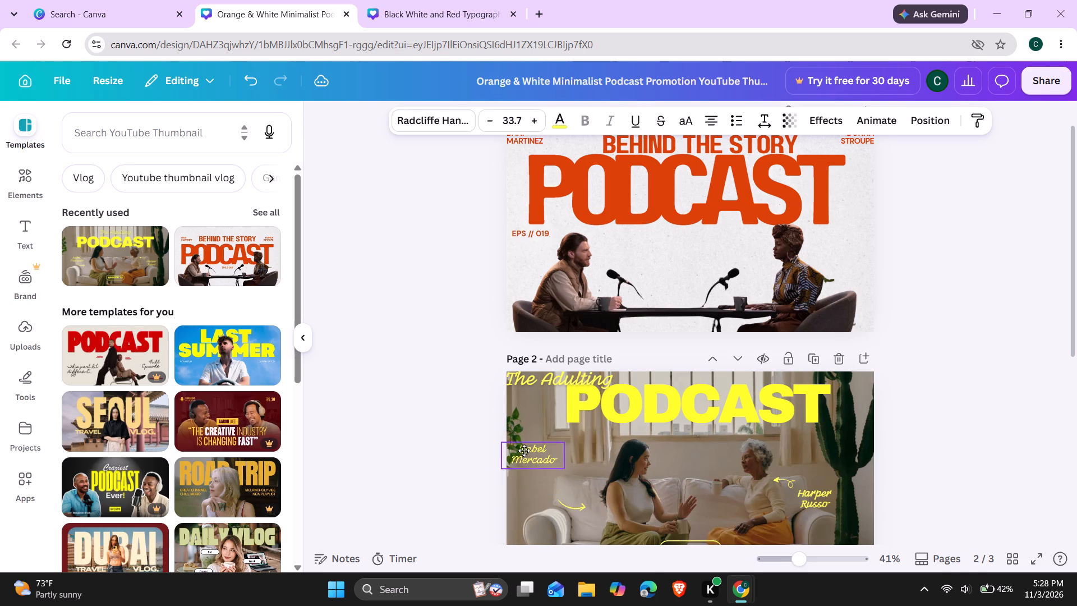
{"action": "left_click_drag", "start_coordinate": [524, 451], "coordinate": [523, 448]}
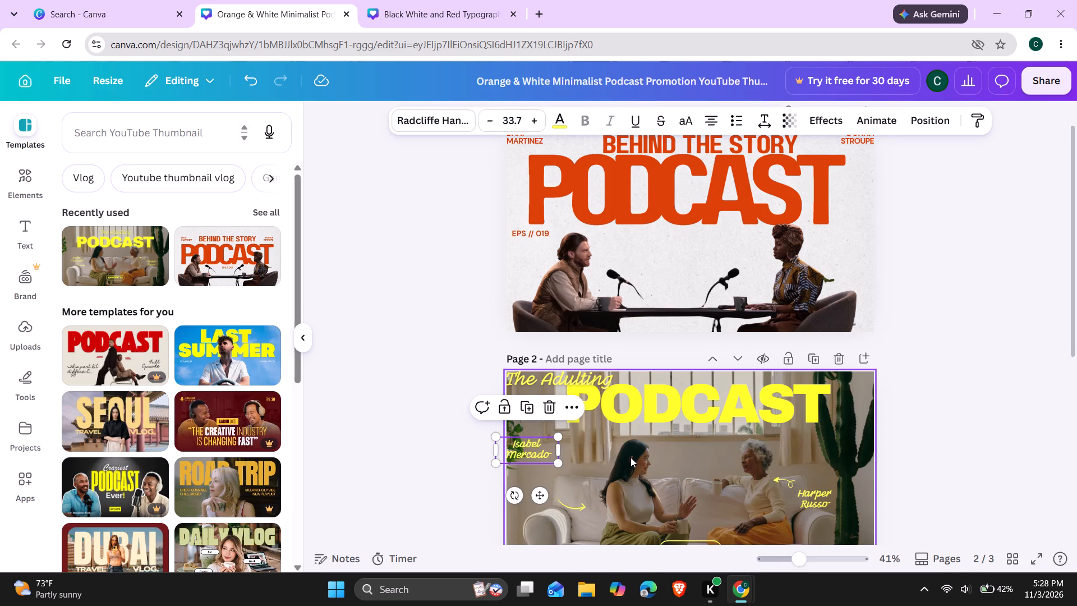
Crop page 2's background photo, scaling the image down from its corners until it just spans the page width.
{"action": "double_click", "coordinate": [630, 457]}
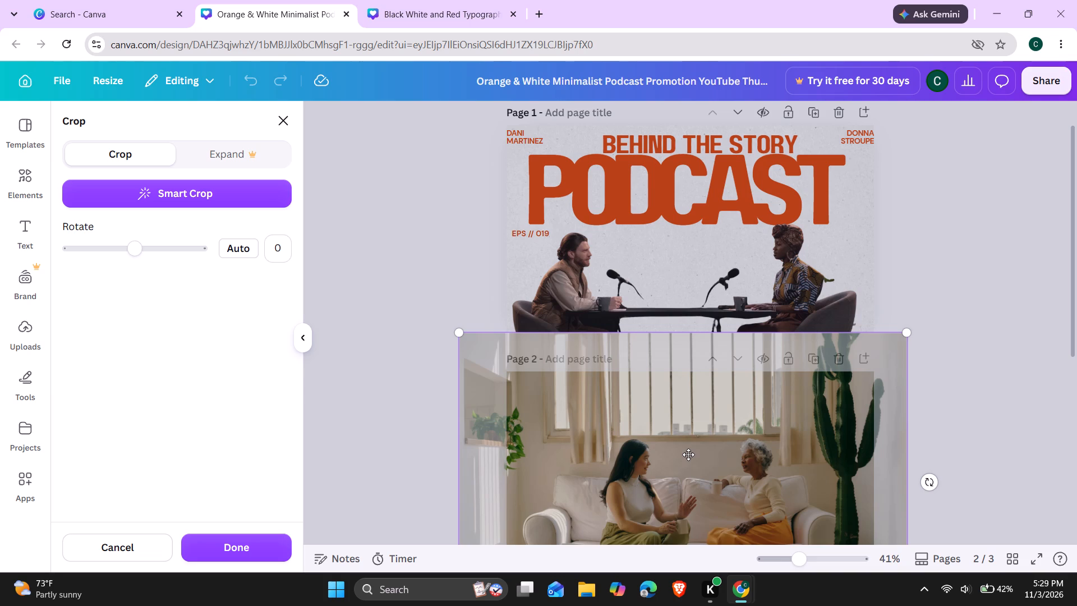
{"action": "left_click_drag", "start_coordinate": [460, 334], "coordinate": [515, 353]}
{"action": "left_click_drag", "start_coordinate": [515, 353], "coordinate": [610, 438]}
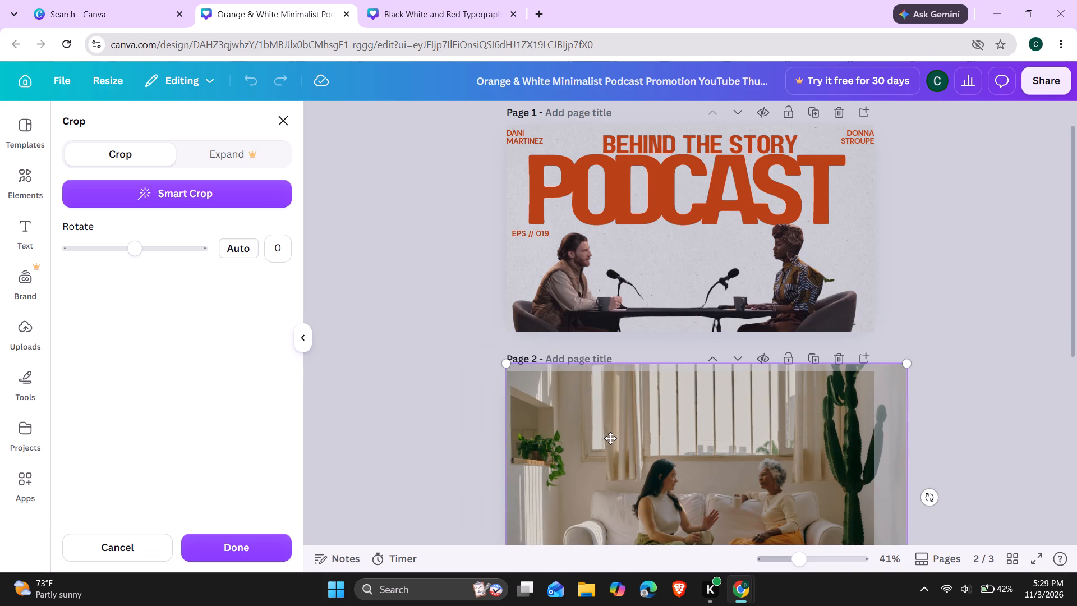
{"action": "scroll", "coordinate": [843, 428], "scroll_direction": "down", "scroll_amount": 3}
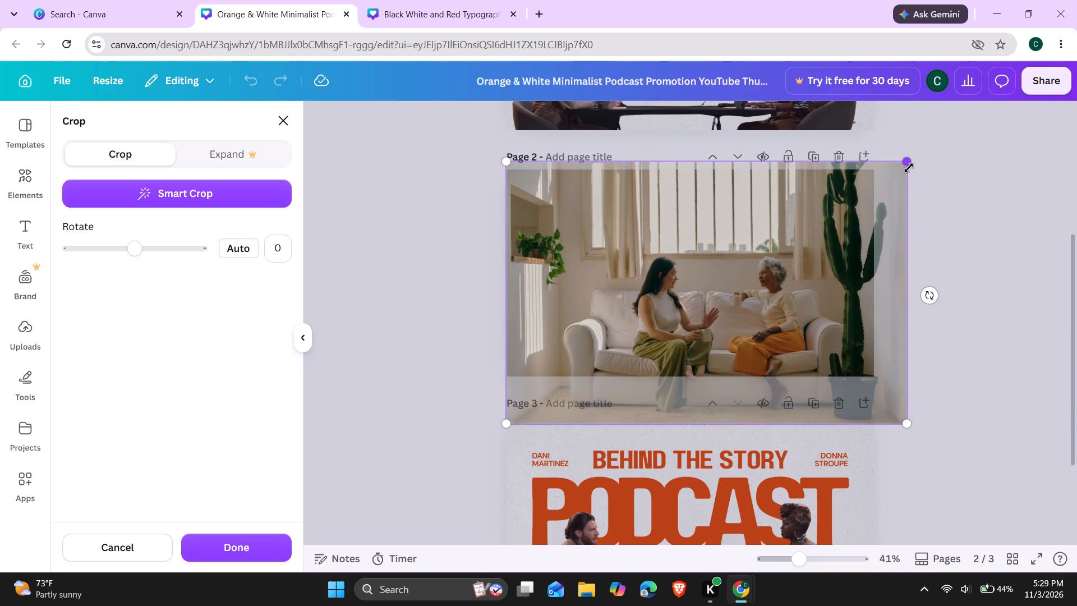
{"action": "left_click_drag", "start_coordinate": [908, 164], "coordinate": [887, 217]}
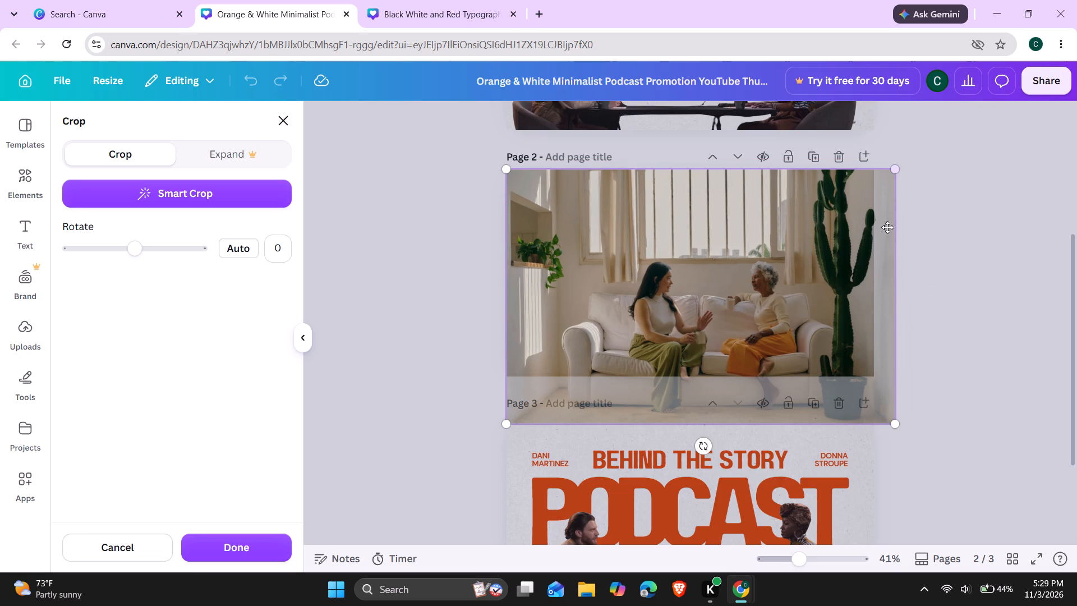
{"action": "left_click_drag", "start_coordinate": [895, 425], "coordinate": [874, 413]}
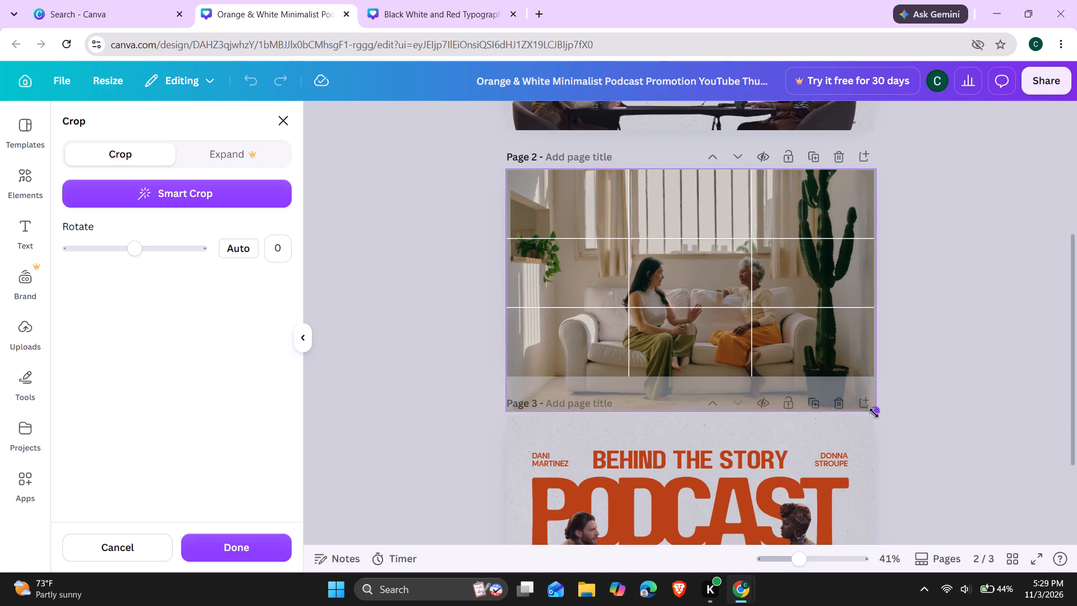
{"action": "left_click_drag", "start_coordinate": [874, 413], "coordinate": [856, 401]}
{"action": "left_click_drag", "start_coordinate": [504, 410], "coordinate": [548, 387]}
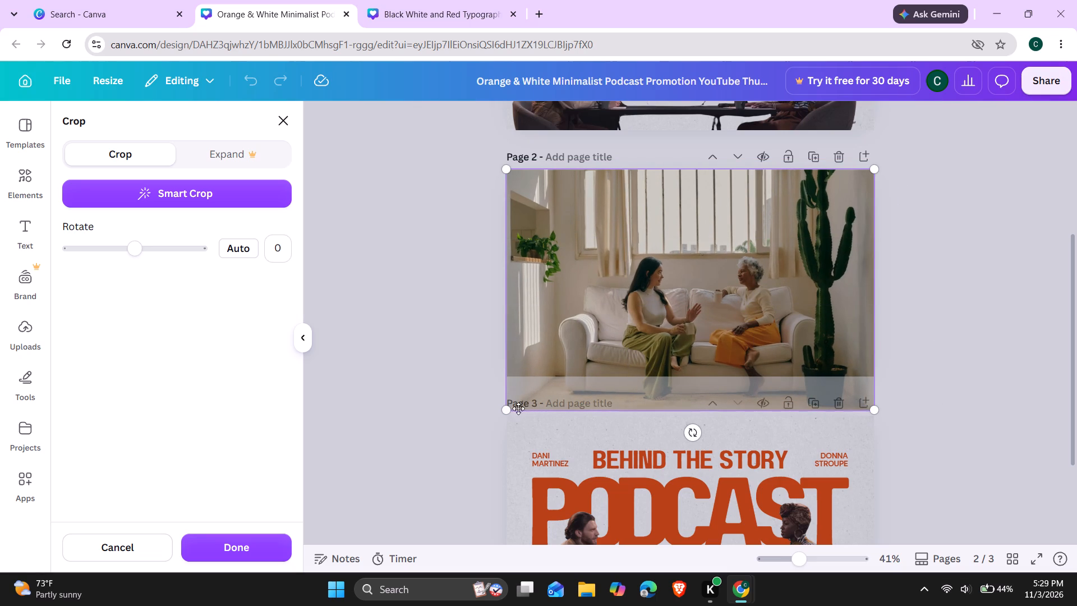
{"action": "left_click_drag", "start_coordinate": [508, 414], "coordinate": [519, 398]}
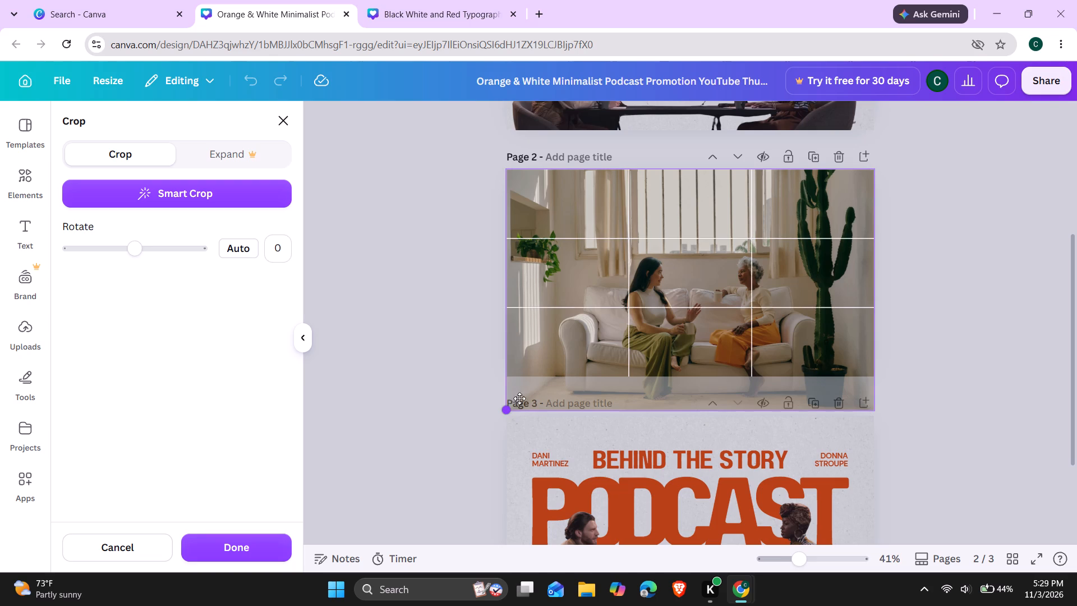
{"action": "left_click_drag", "start_coordinate": [519, 398], "coordinate": [549, 378]}
{"action": "left_click_drag", "start_coordinate": [507, 411], "coordinate": [530, 389]}
{"action": "left_click_drag", "start_coordinate": [530, 389], "coordinate": [550, 370]}
Shift the background photo up inside the crop so its bottom edge meets the bottom of page 2, and apply the crop.
{"action": "scroll", "coordinate": [697, 324], "scroll_direction": "up", "scroll_amount": 3}
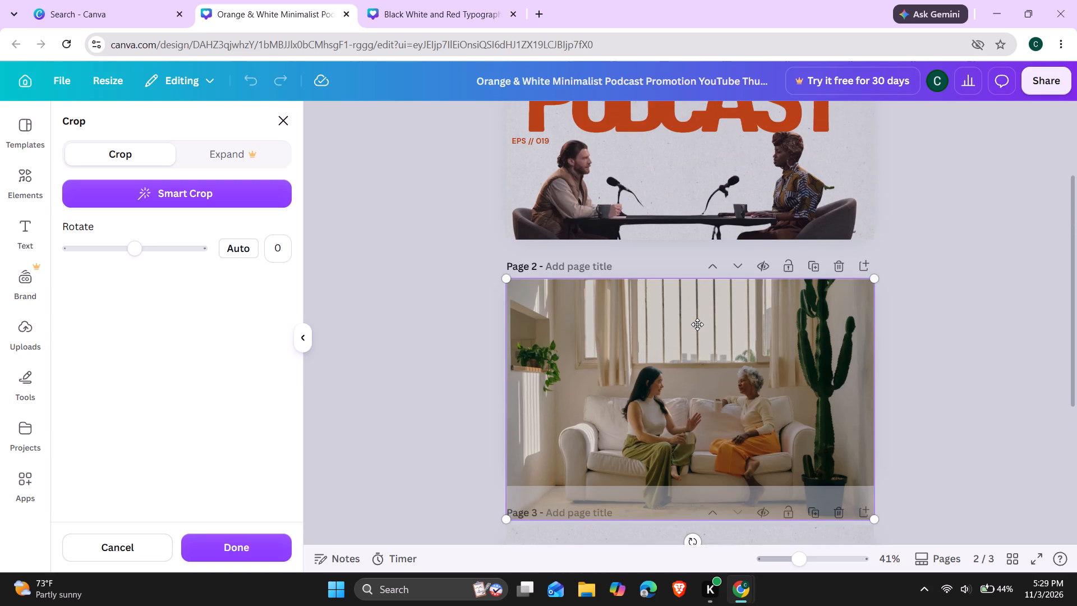
{"action": "scroll", "coordinate": [697, 324], "scroll_direction": "up", "scroll_amount": 1}
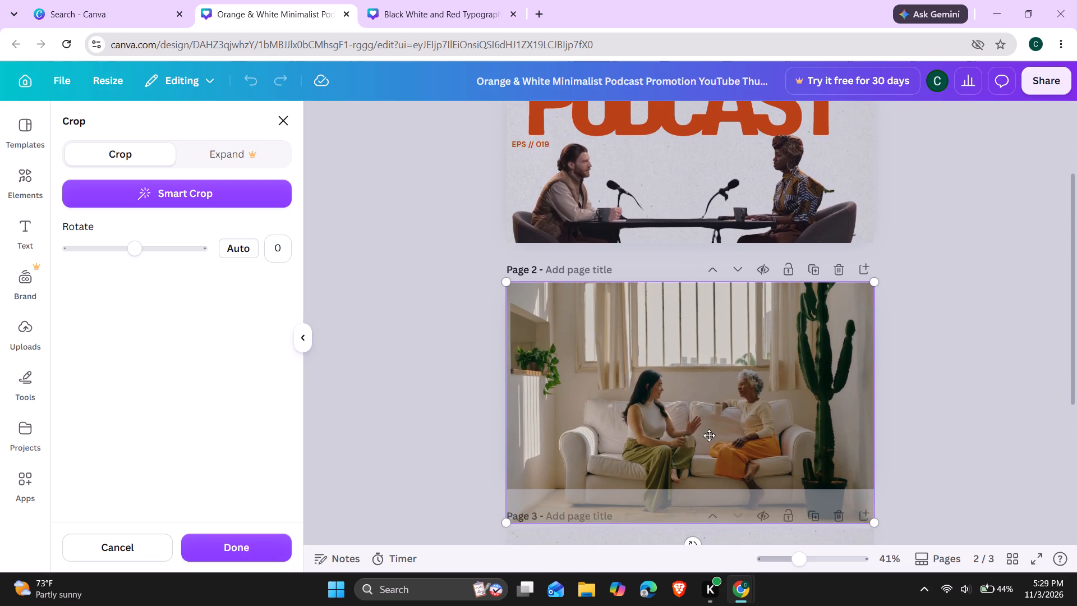
{"action": "left_click_drag", "start_coordinate": [709, 435], "coordinate": [669, 360]}
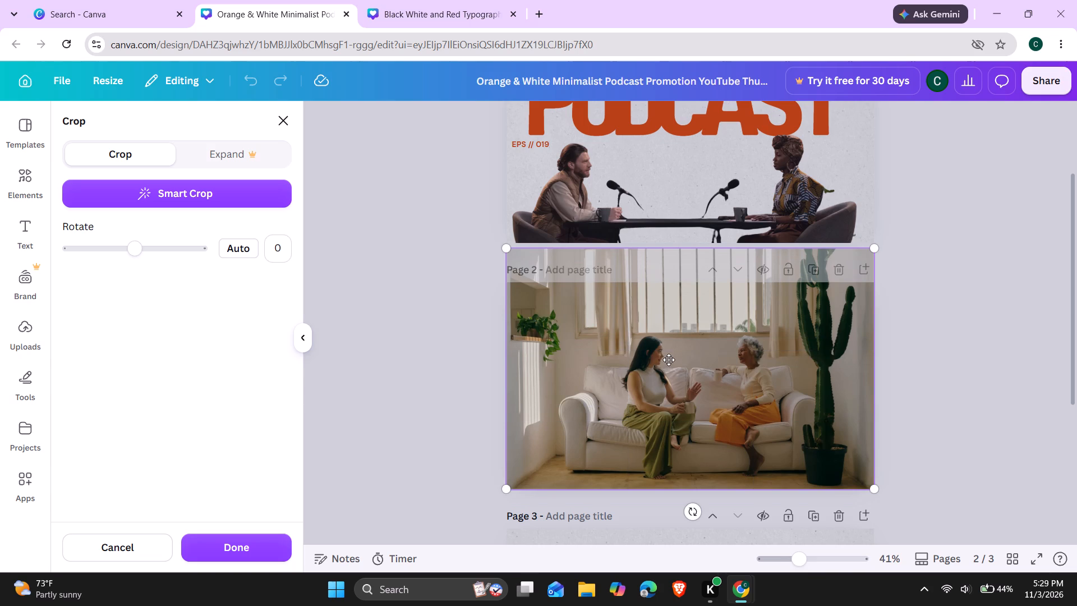
{"action": "scroll", "coordinate": [672, 379], "scroll_direction": "down", "scroll_amount": 2}
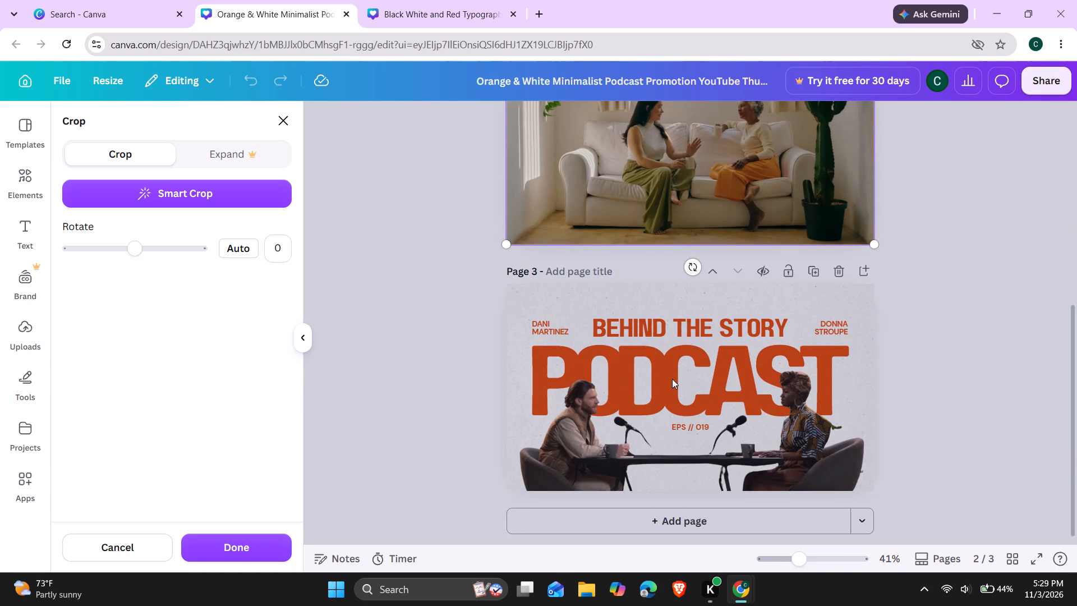
{"action": "scroll", "coordinate": [672, 379], "scroll_direction": "down", "scroll_amount": 1}
{"action": "scroll", "coordinate": [672, 379], "scroll_direction": "up", "scroll_amount": 3}
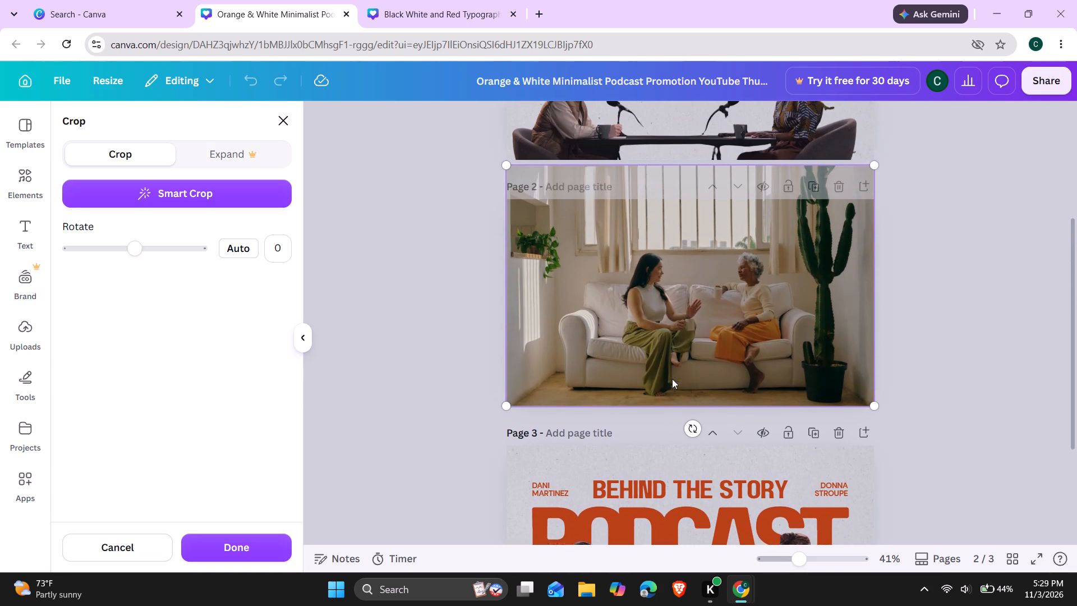
{"action": "scroll", "coordinate": [672, 379], "scroll_direction": "up", "scroll_amount": 1}
{"action": "left_click", "coordinate": [655, 385]}
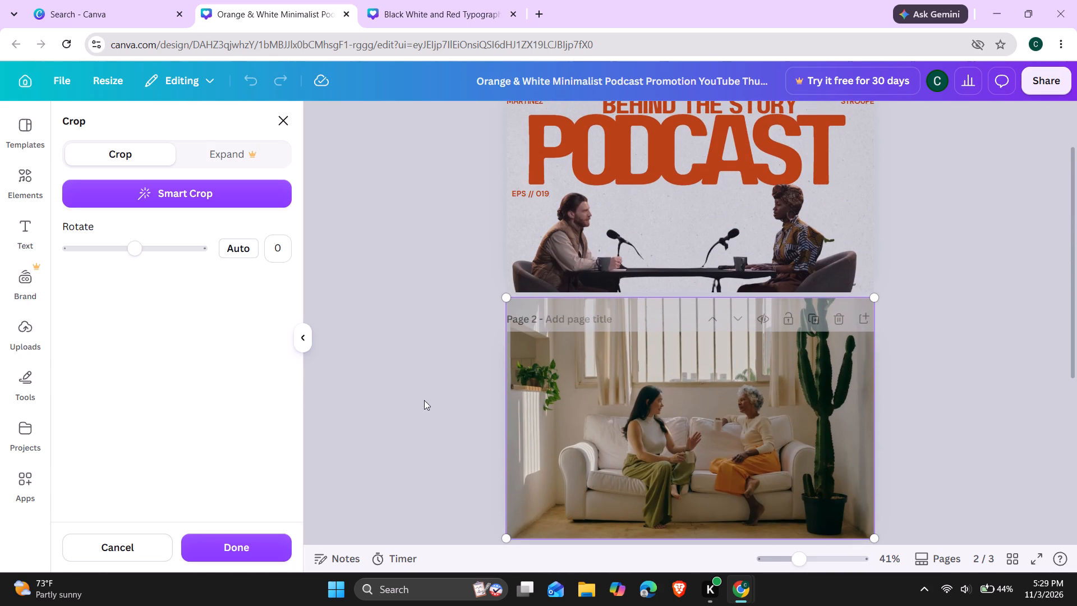
{"action": "left_click", "coordinate": [395, 391]}
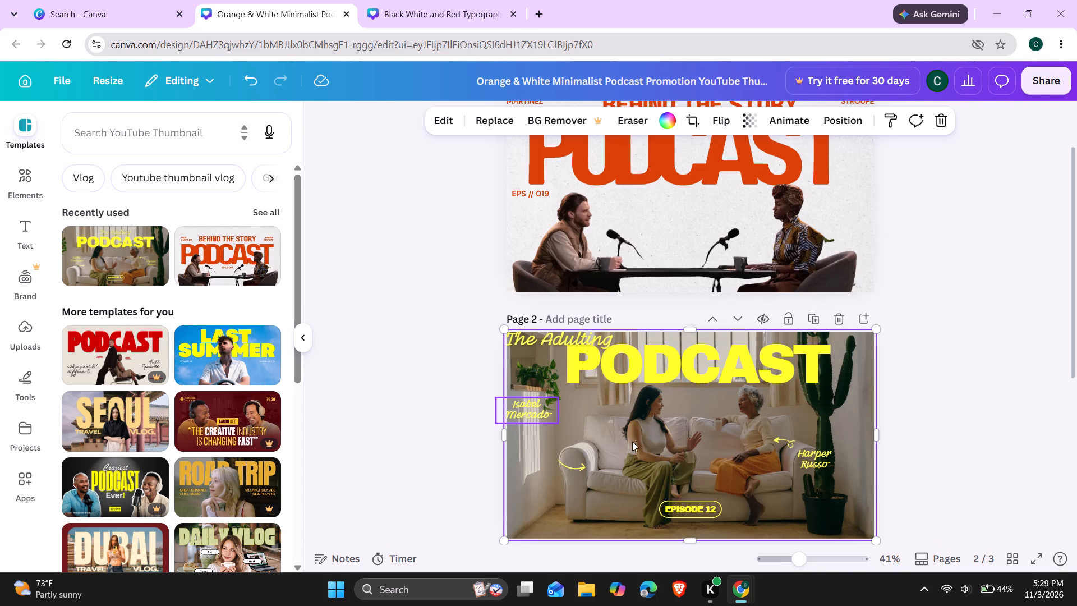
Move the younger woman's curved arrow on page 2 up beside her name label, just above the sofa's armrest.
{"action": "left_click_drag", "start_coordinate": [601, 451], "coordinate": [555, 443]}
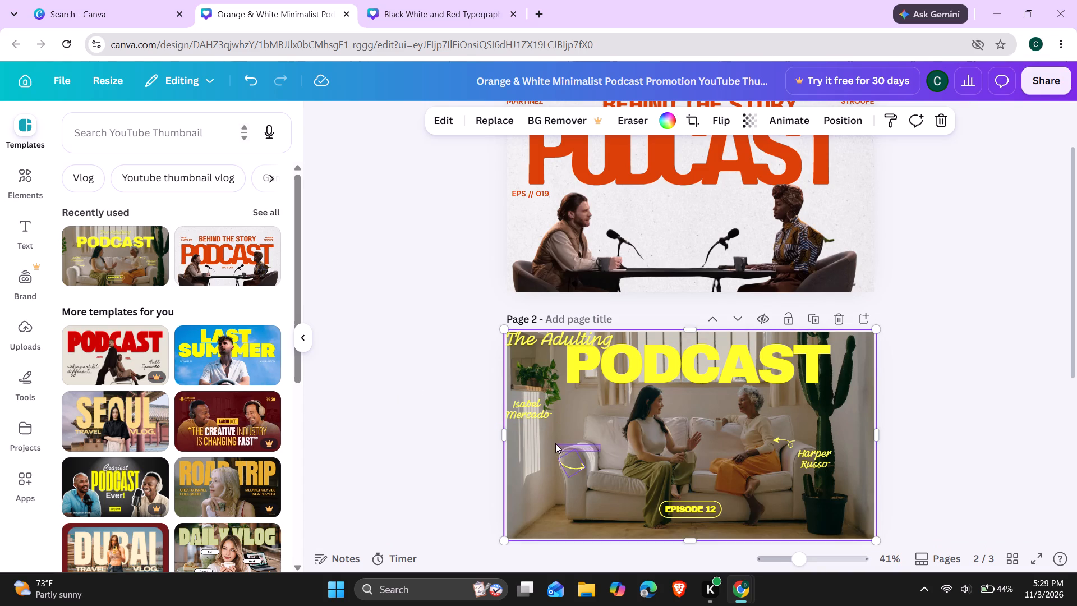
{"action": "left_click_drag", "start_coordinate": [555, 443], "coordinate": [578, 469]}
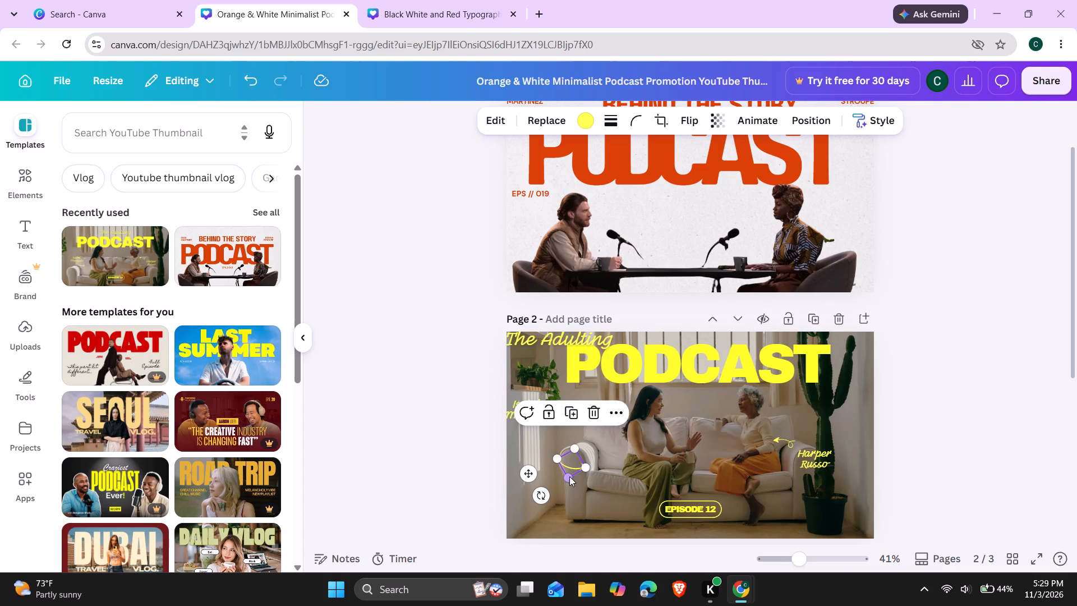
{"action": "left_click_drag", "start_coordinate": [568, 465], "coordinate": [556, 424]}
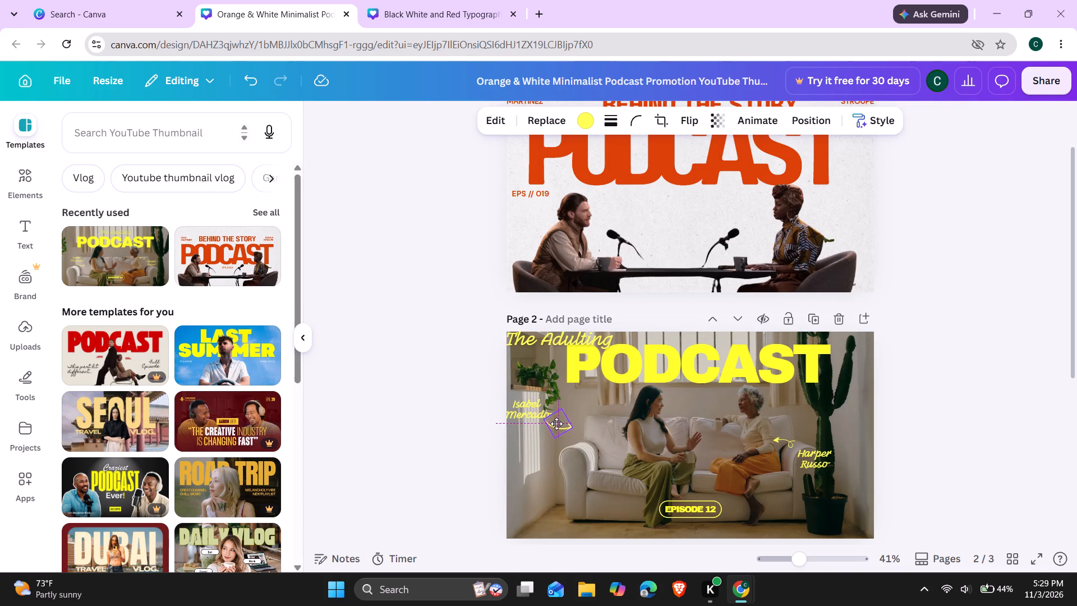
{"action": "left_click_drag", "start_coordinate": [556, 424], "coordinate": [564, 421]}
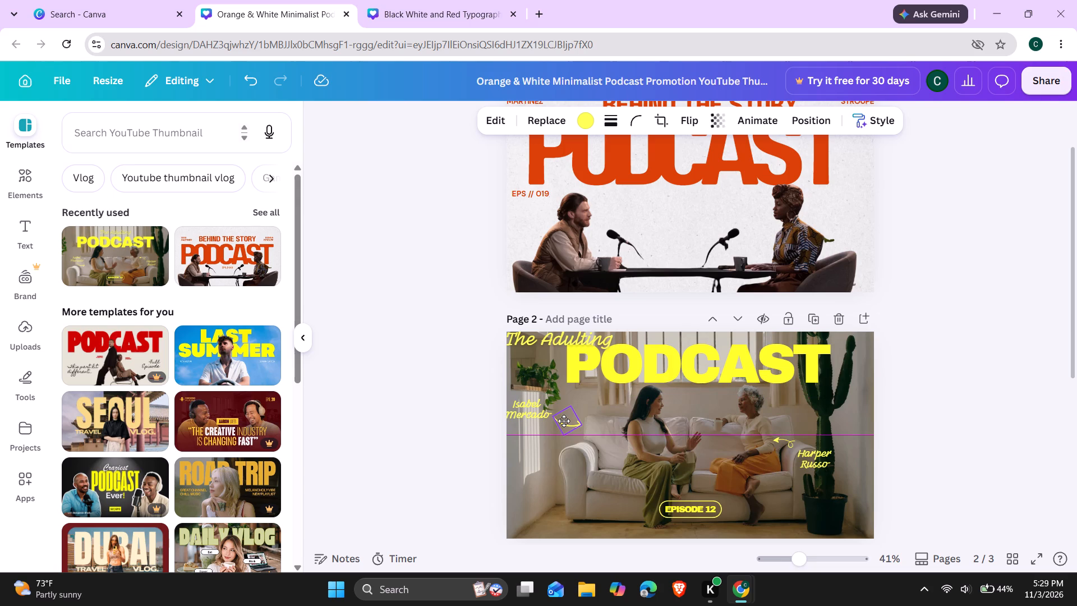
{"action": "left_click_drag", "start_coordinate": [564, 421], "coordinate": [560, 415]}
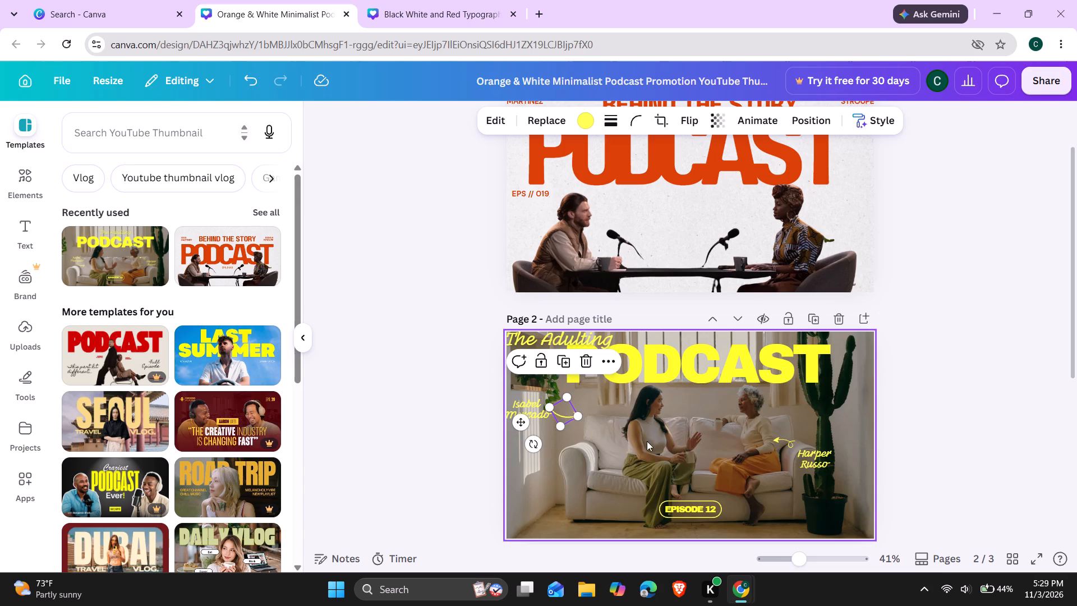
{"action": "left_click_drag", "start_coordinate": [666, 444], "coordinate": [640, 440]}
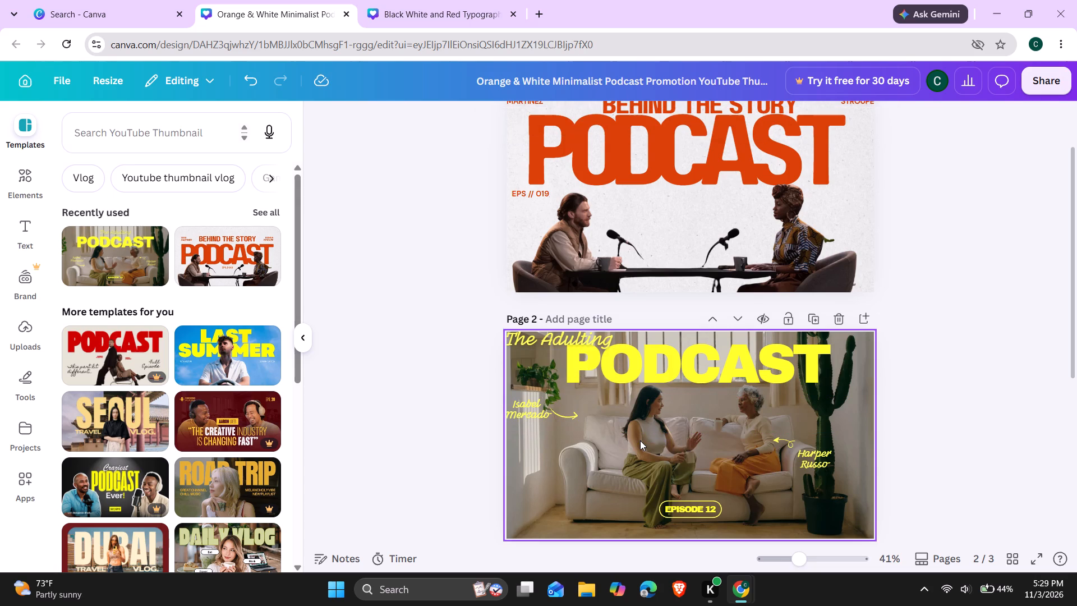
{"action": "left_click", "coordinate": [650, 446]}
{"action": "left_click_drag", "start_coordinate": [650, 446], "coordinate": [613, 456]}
Move the older woman's name label and its arrow on page 2 up beside her head, in front of the cactus.
{"action": "left_click_drag", "start_coordinate": [813, 450], "coordinate": [814, 403]}
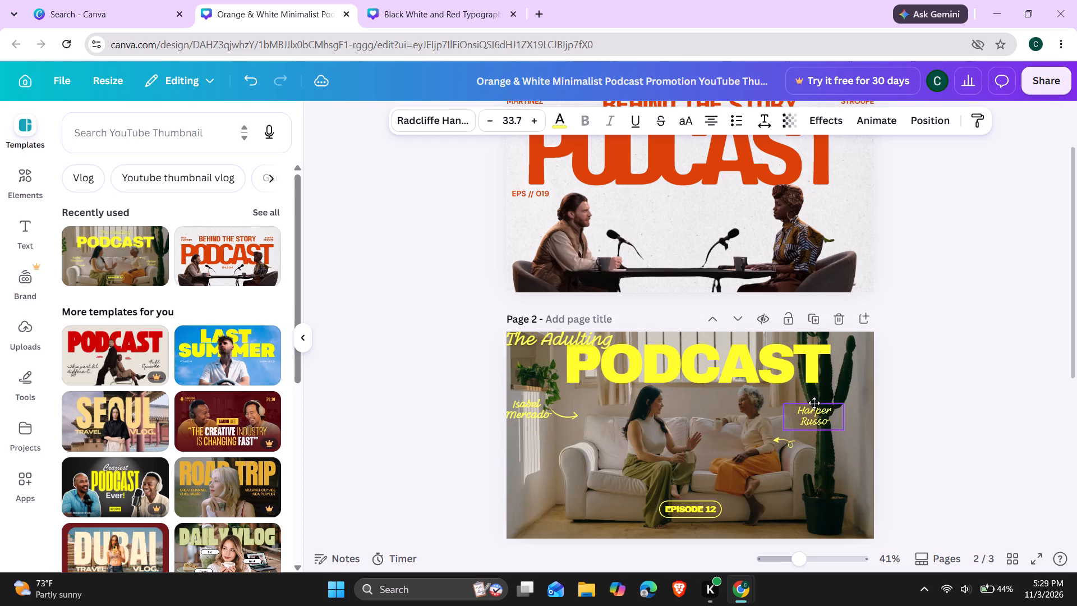
{"action": "left_click_drag", "start_coordinate": [814, 403], "coordinate": [814, 402]}
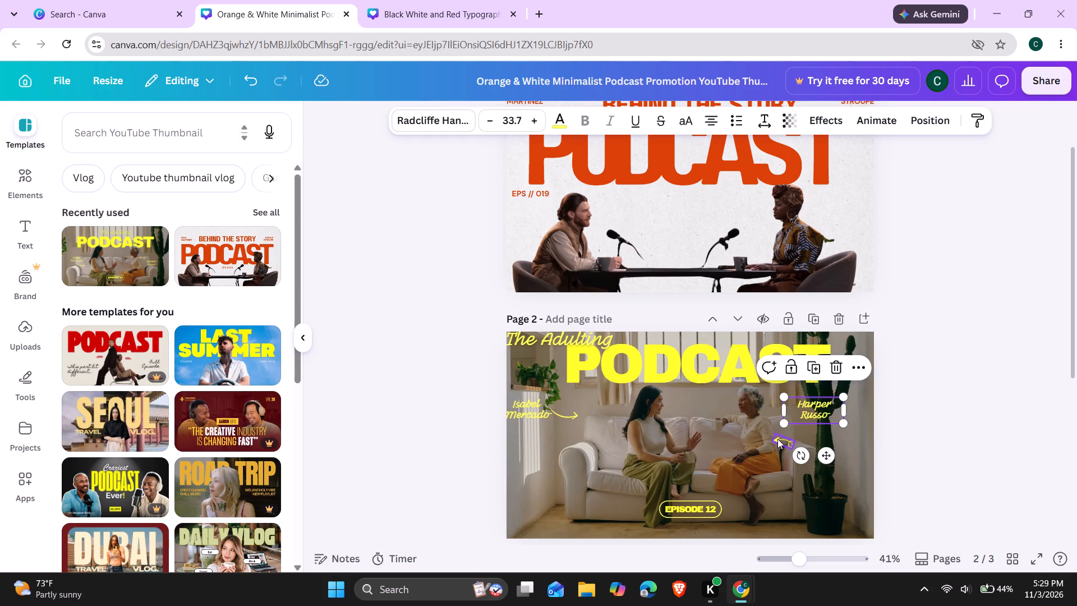
{"action": "left_click_drag", "start_coordinate": [777, 439], "coordinate": [777, 412]}
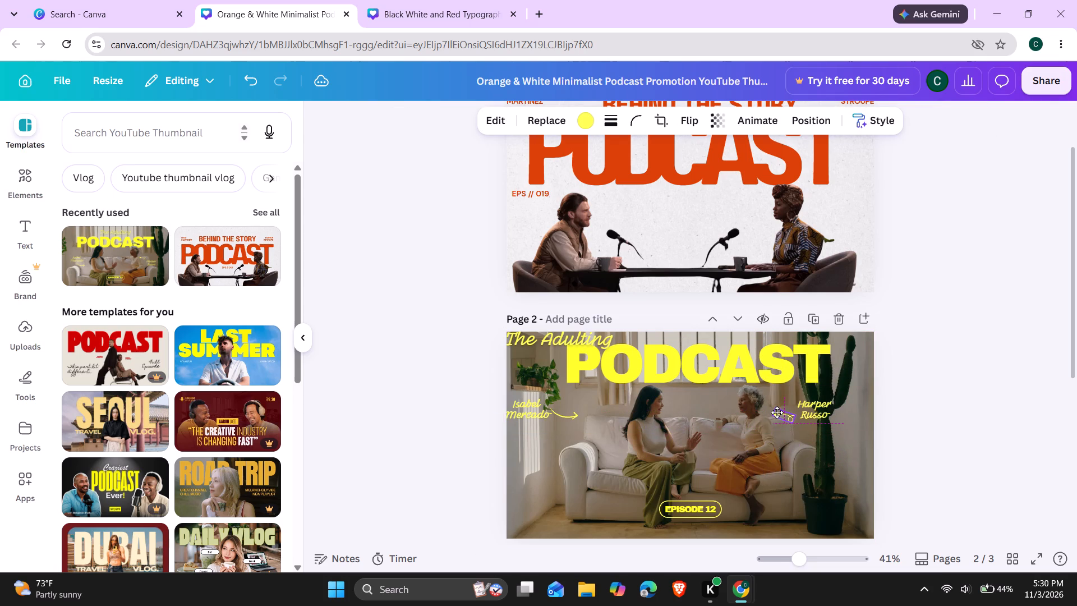
{"action": "left_click_drag", "start_coordinate": [777, 412], "coordinate": [775, 402]}
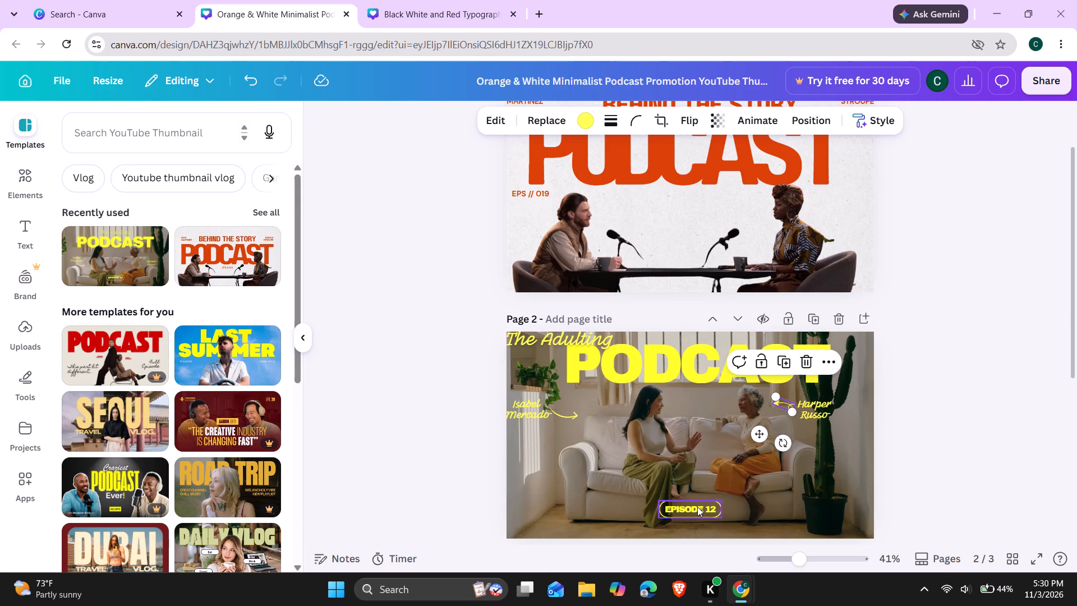
Move the younger woman's arrow and name label on page 2 beside her head, just below the start of the PODCAST title.
{"action": "left_click_drag", "start_coordinate": [561, 411], "coordinate": [587, 413]}
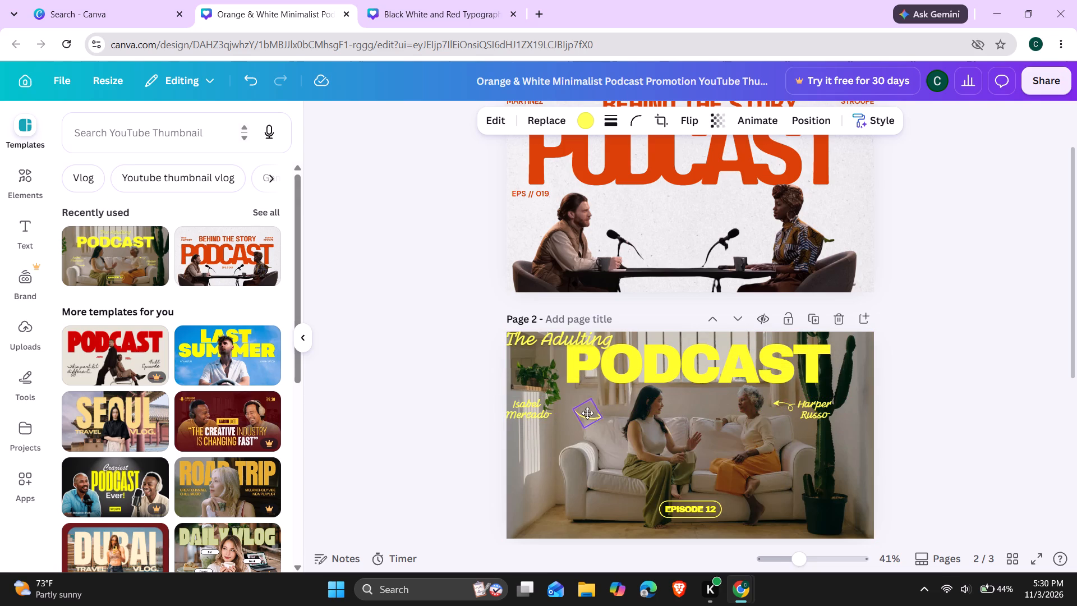
{"action": "left_click_drag", "start_coordinate": [587, 413], "coordinate": [622, 399]}
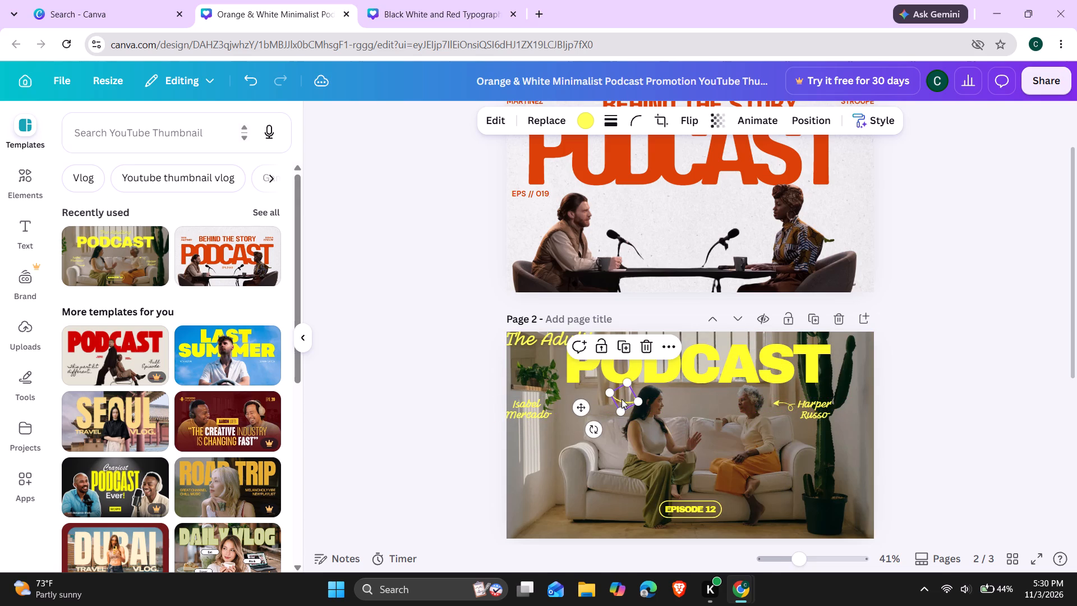
{"action": "left_click_drag", "start_coordinate": [535, 415], "coordinate": [583, 406]}
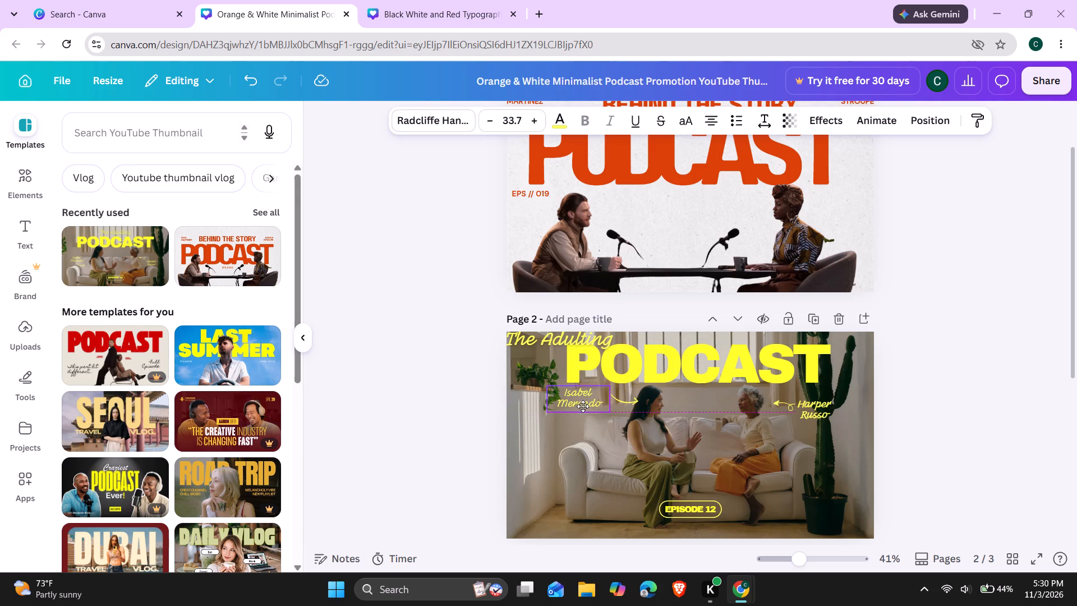
{"action": "left_click_drag", "start_coordinate": [583, 406], "coordinate": [601, 406]}
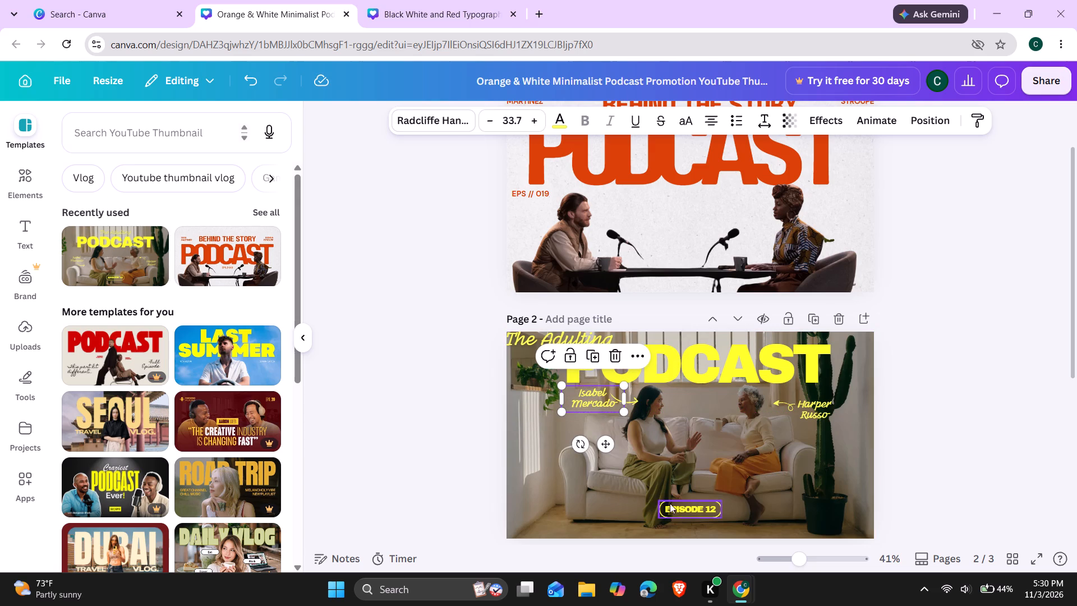
Move the EPISODE 12 badge from the bottom centre of page 2 to the page's bottom-left corner.
{"action": "left_click_drag", "start_coordinate": [680, 505], "coordinate": [567, 521]}
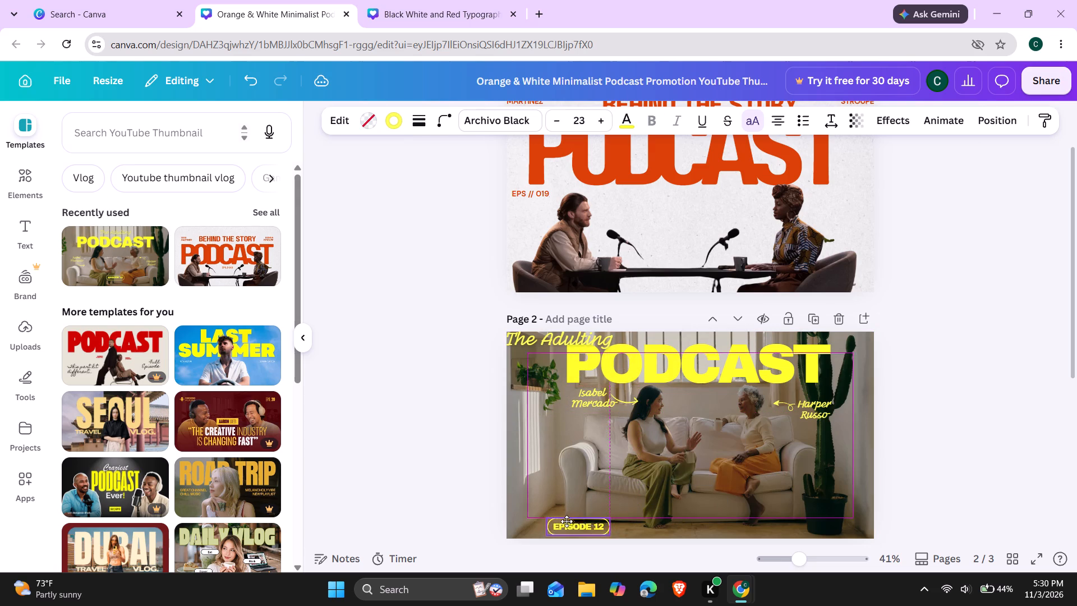
{"action": "left_click_drag", "start_coordinate": [567, 521], "coordinate": [526, 530]}
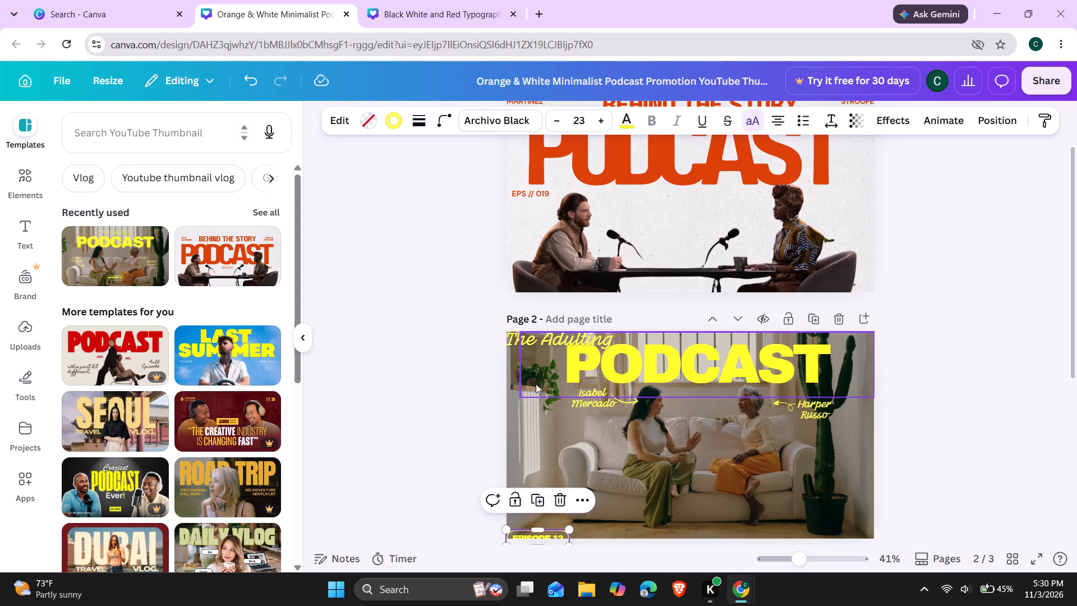
Move "The Adulting" text on page 2 from the top-left corner to between the two women, below their heads.
{"action": "left_click_drag", "start_coordinate": [534, 341], "coordinate": [660, 413]}
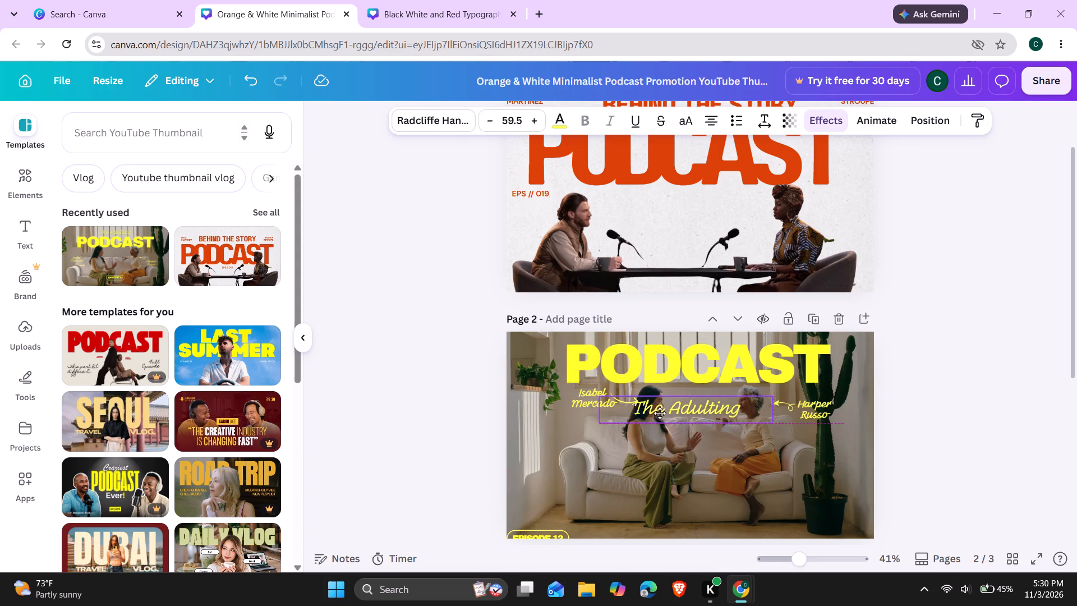
{"action": "left_click_drag", "start_coordinate": [660, 413], "coordinate": [665, 438]}
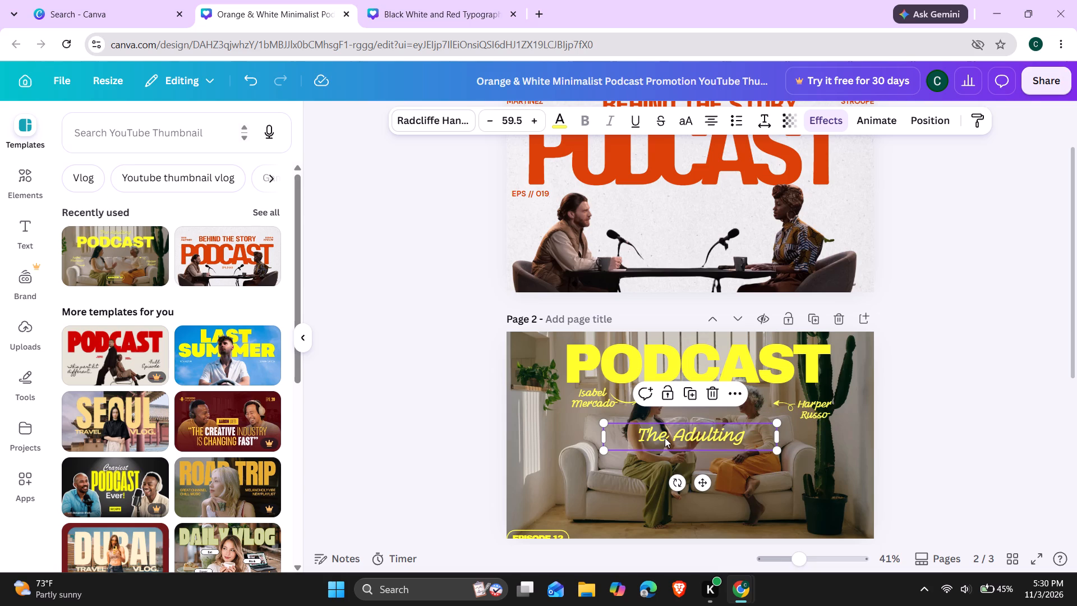
{"action": "left_click", "coordinate": [445, 388]}
Reposition page 3's BEHIND THE STORY heading just below the page's top edge, above the level of the guest names.
{"action": "scroll", "coordinate": [445, 388], "scroll_direction": "down", "scroll_amount": 2}
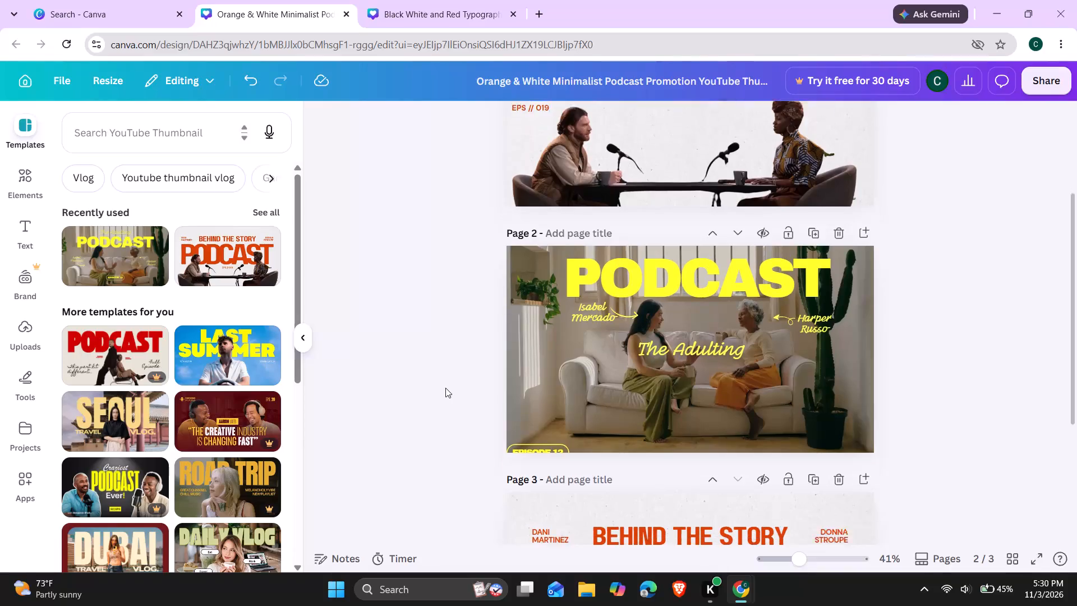
{"action": "scroll", "coordinate": [445, 388], "scroll_direction": "down", "scroll_amount": 1}
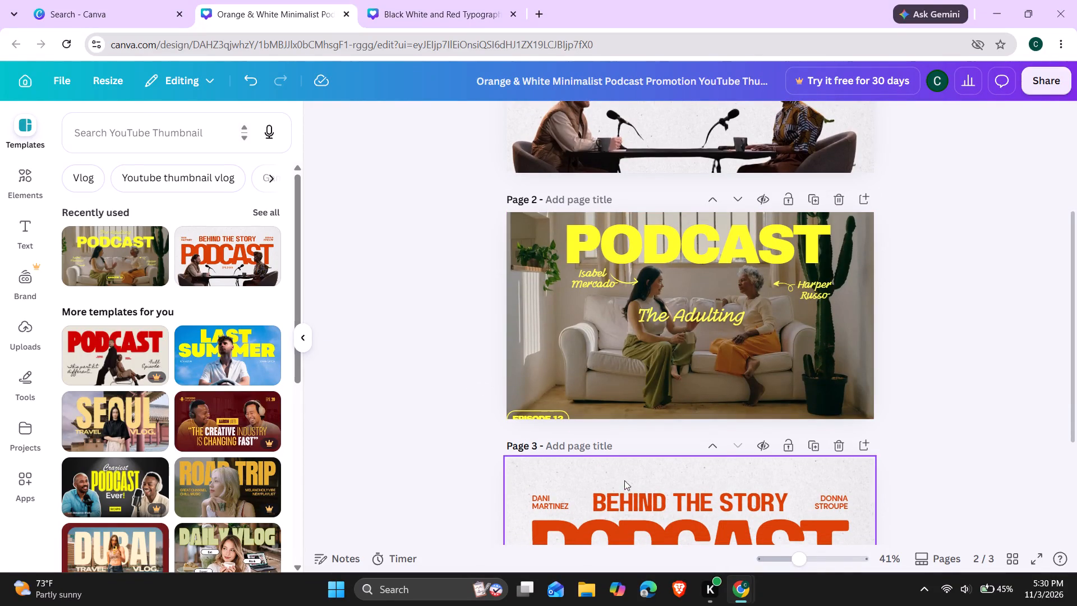
{"action": "left_click_drag", "start_coordinate": [633, 496], "coordinate": [560, 335]}
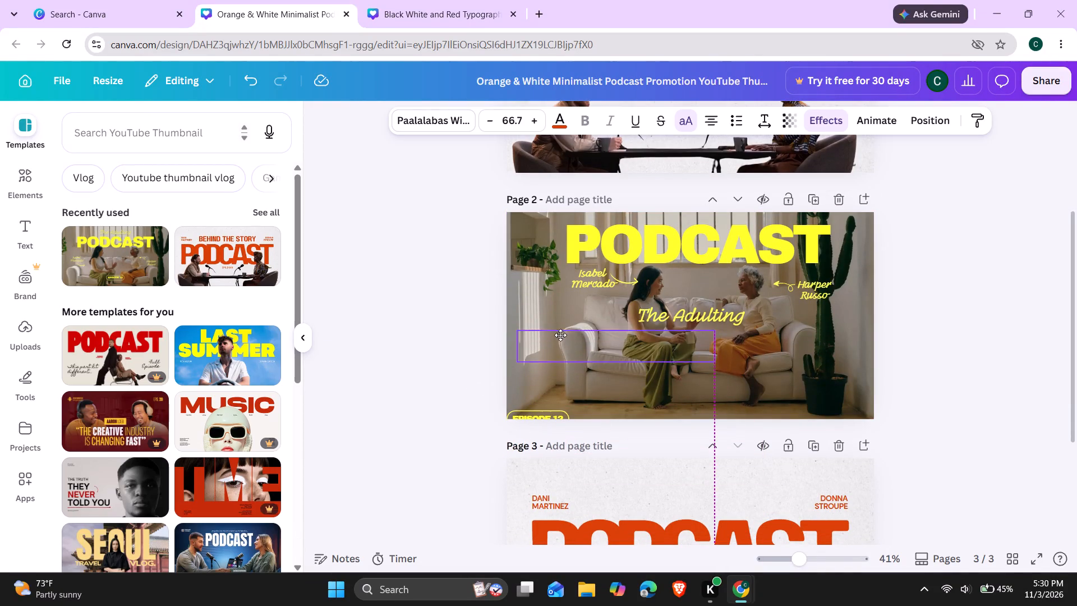
{"action": "left_click_drag", "start_coordinate": [560, 335], "coordinate": [648, 498]}
{"action": "left_click", "coordinate": [648, 498]}
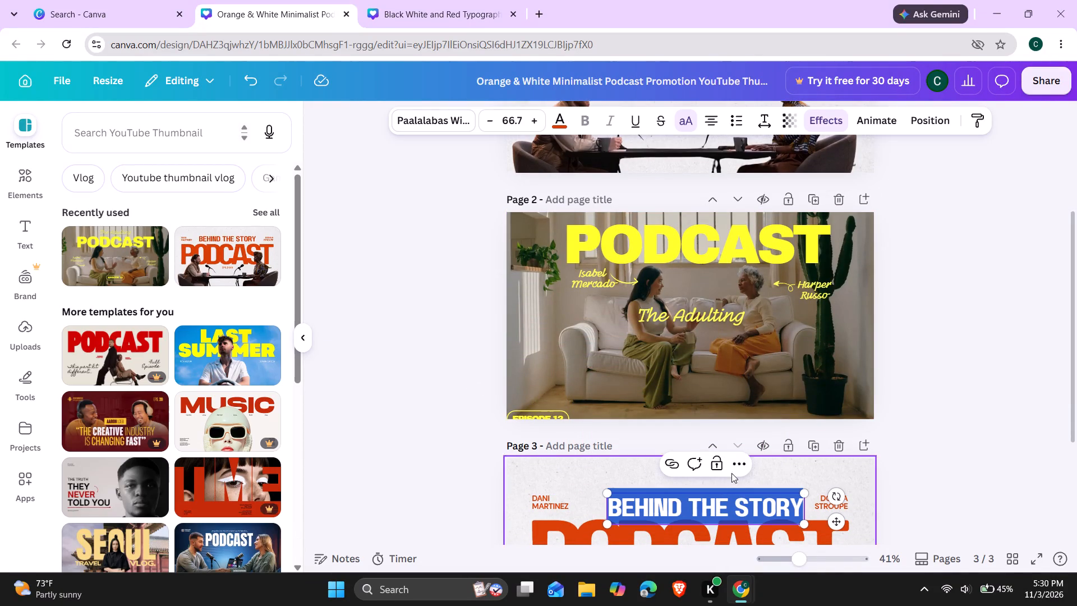
{"action": "left_click", "coordinate": [733, 469]}
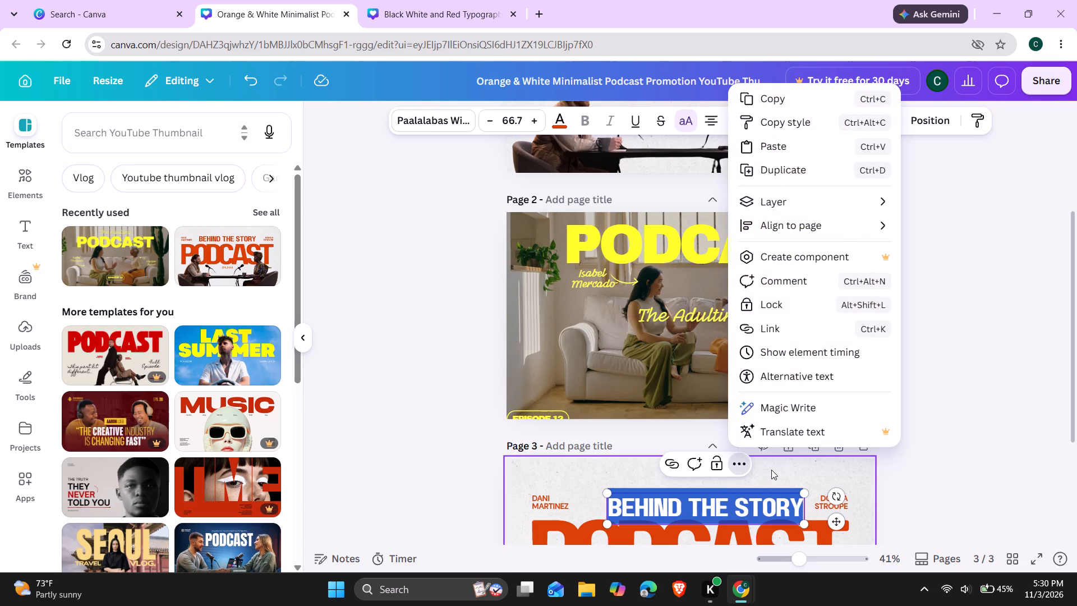
{"action": "left_click", "coordinate": [957, 466]}
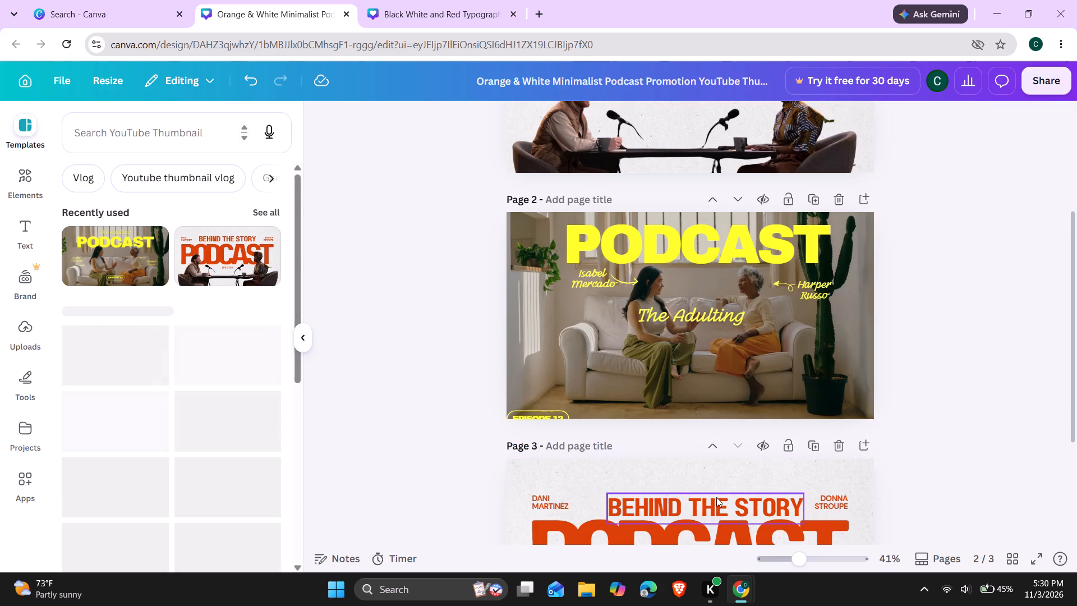
{"action": "left_click_drag", "start_coordinate": [714, 498], "coordinate": [708, 471]}
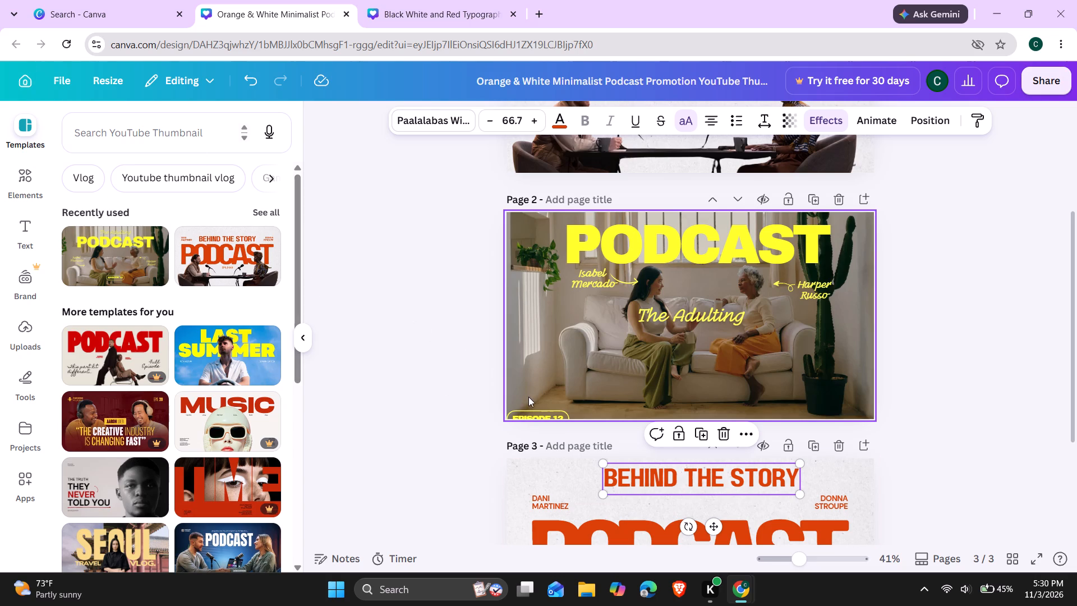
Nudge page 2's EPISODE 12 badge up and inward so it sits fully inside the bottom-left corner.
{"action": "left_click_drag", "start_coordinate": [537, 410], "coordinate": [540, 406]}
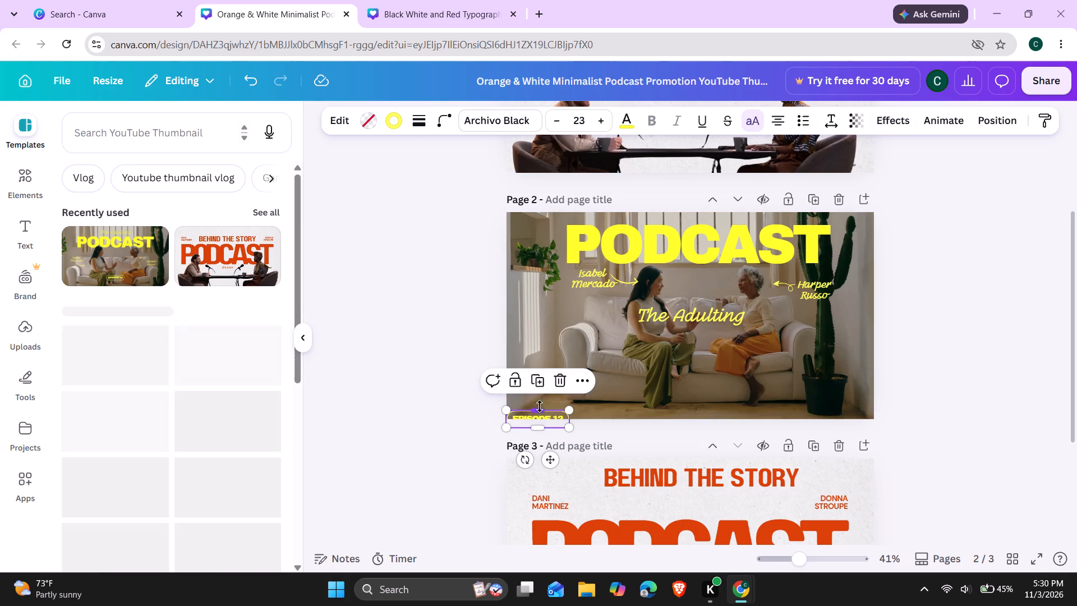
{"action": "left_click_drag", "start_coordinate": [540, 406], "coordinate": [546, 393]}
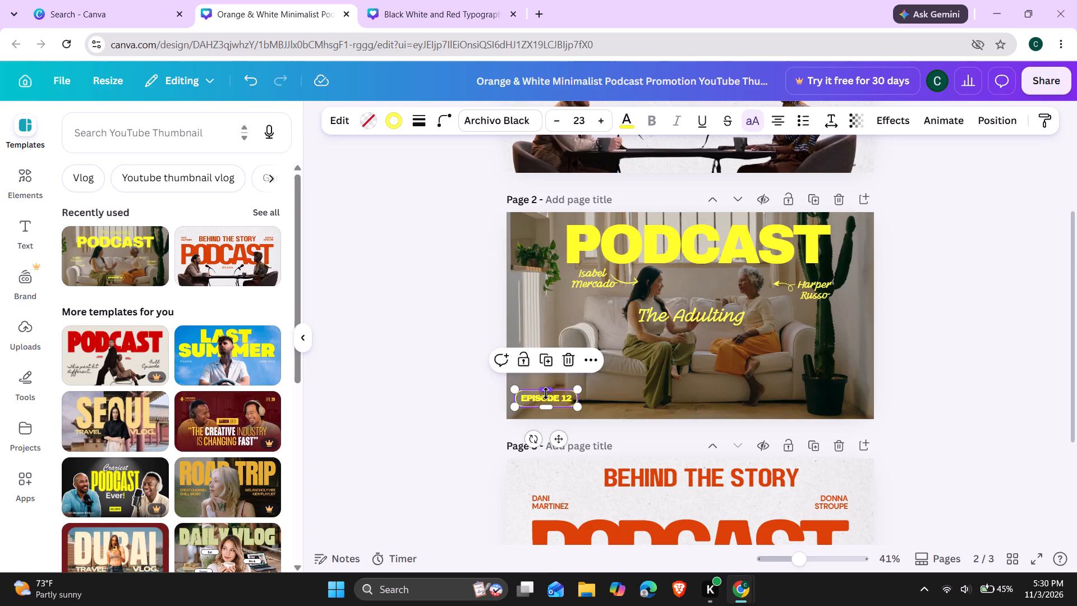
Apply the Glitch effect to the EPISODE 12 badge on page 2.
{"action": "scroll", "coordinate": [558, 521], "scroll_direction": "down", "scroll_amount": 5}
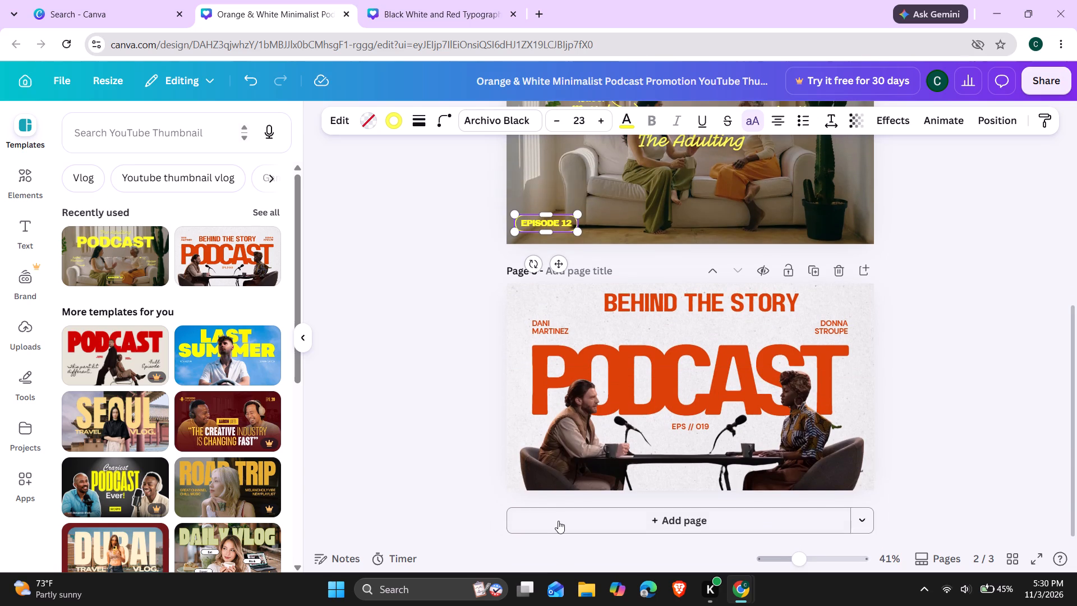
{"action": "scroll", "coordinate": [558, 521], "scroll_direction": "down", "scroll_amount": 1}
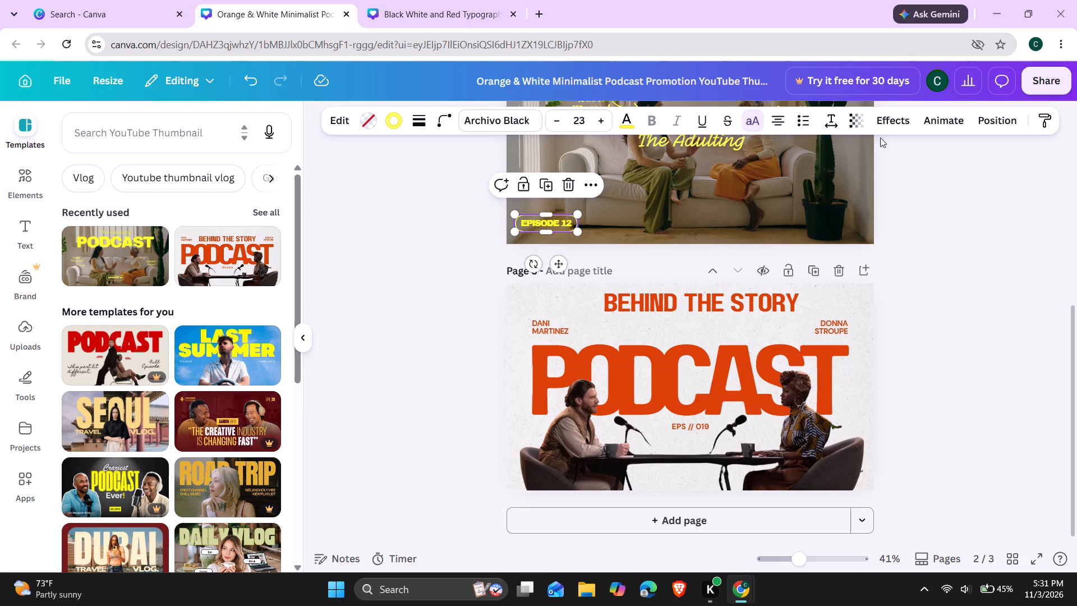
{"action": "left_click", "coordinate": [885, 118]}
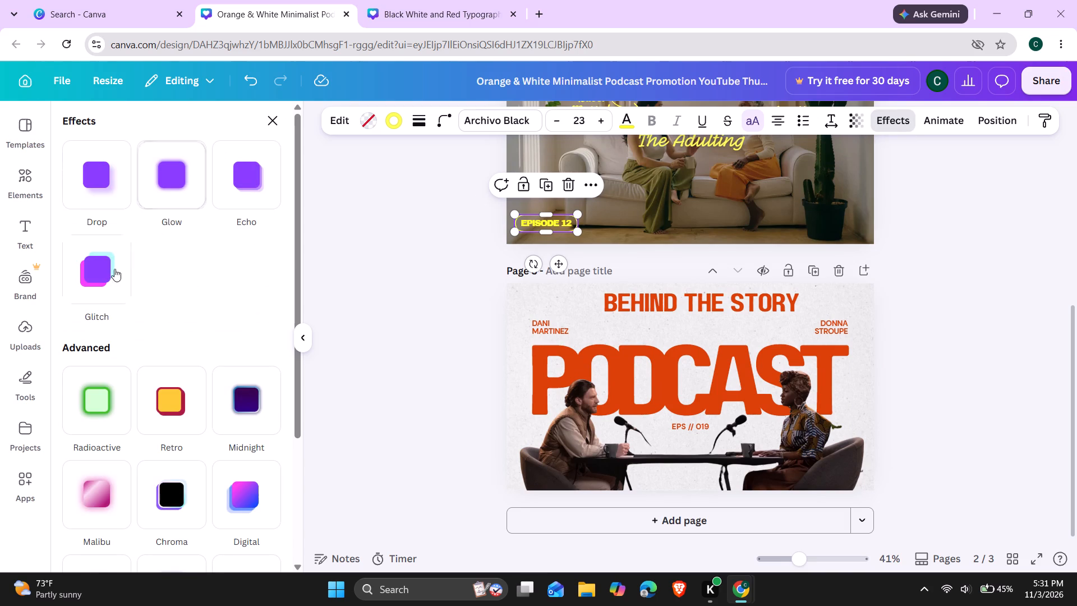
{"action": "left_click", "coordinate": [100, 281]}
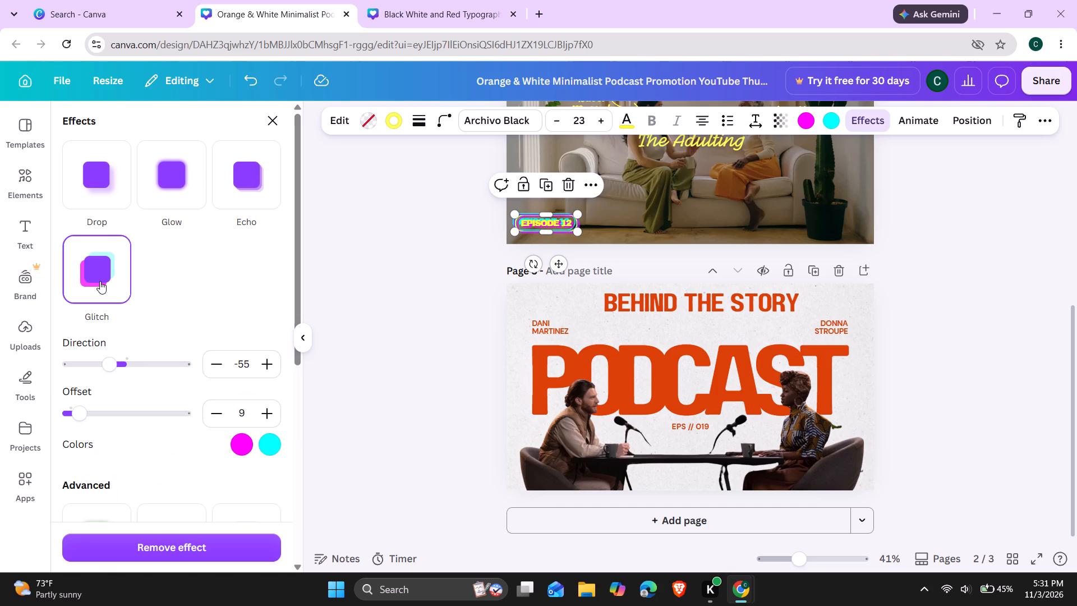
Apply the Outline text effect to the yellow PODCAST title on page 2.
{"action": "scroll", "coordinate": [393, 369], "scroll_direction": "up", "scroll_amount": 2}
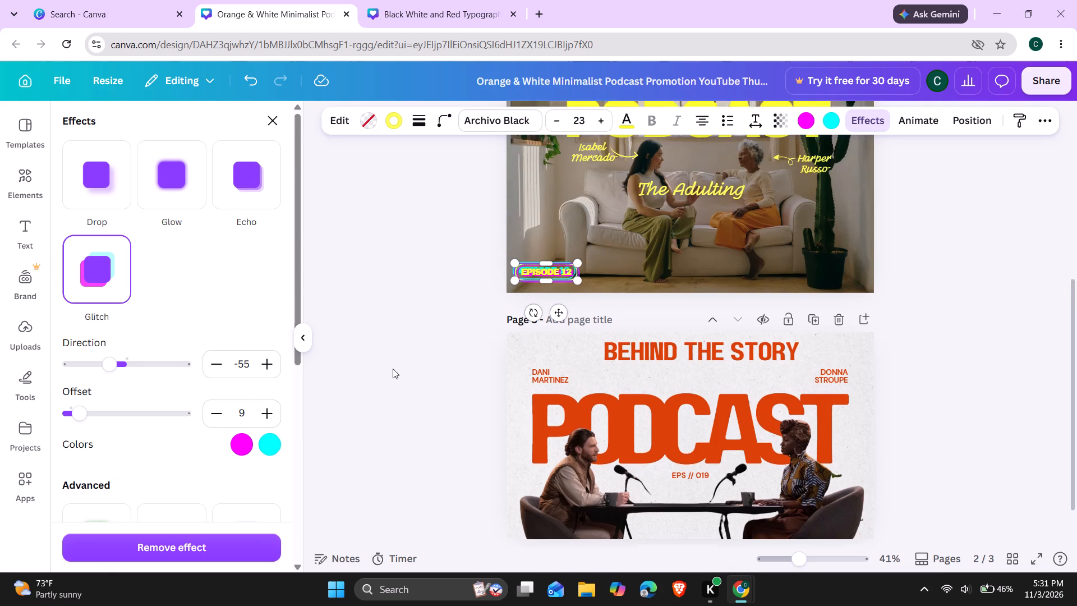
{"action": "scroll", "coordinate": [393, 369], "scroll_direction": "up", "scroll_amount": 2}
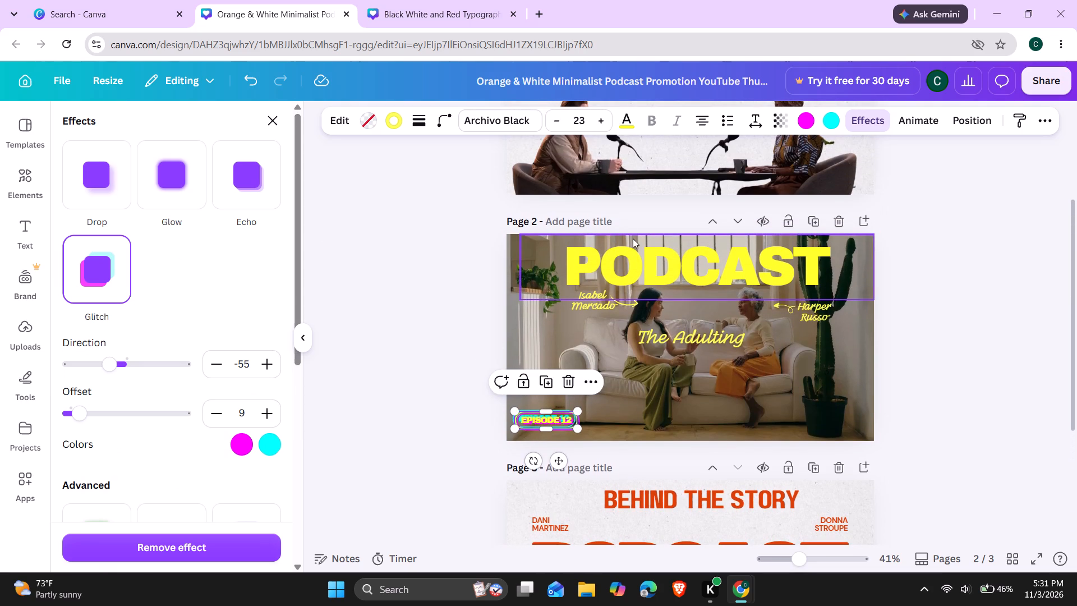
{"action": "left_click", "coordinate": [653, 259]}
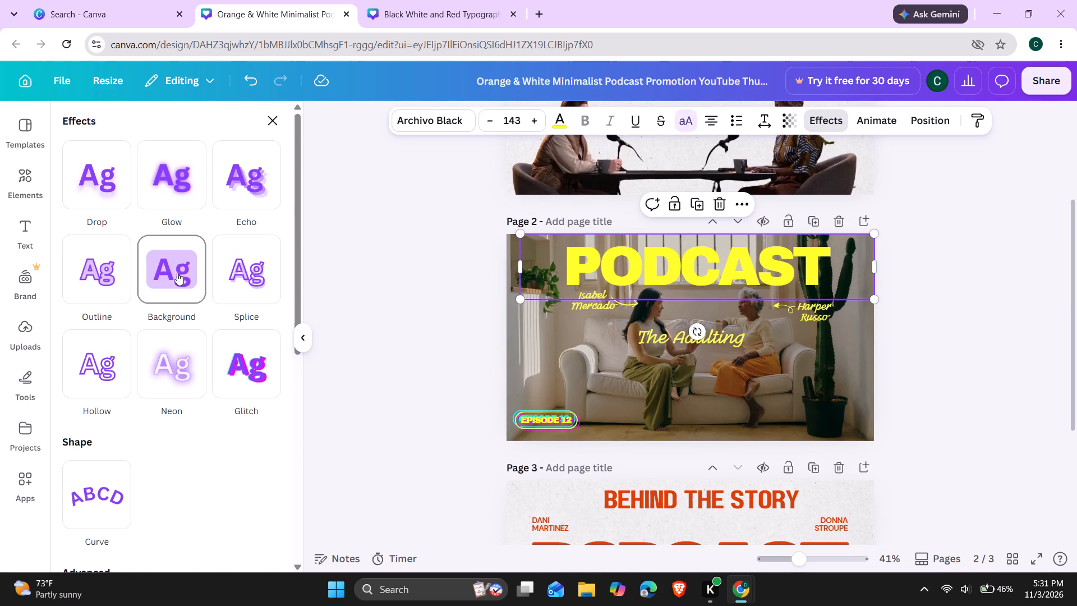
{"action": "scroll", "coordinate": [219, 309], "scroll_direction": "down", "scroll_amount": 1}
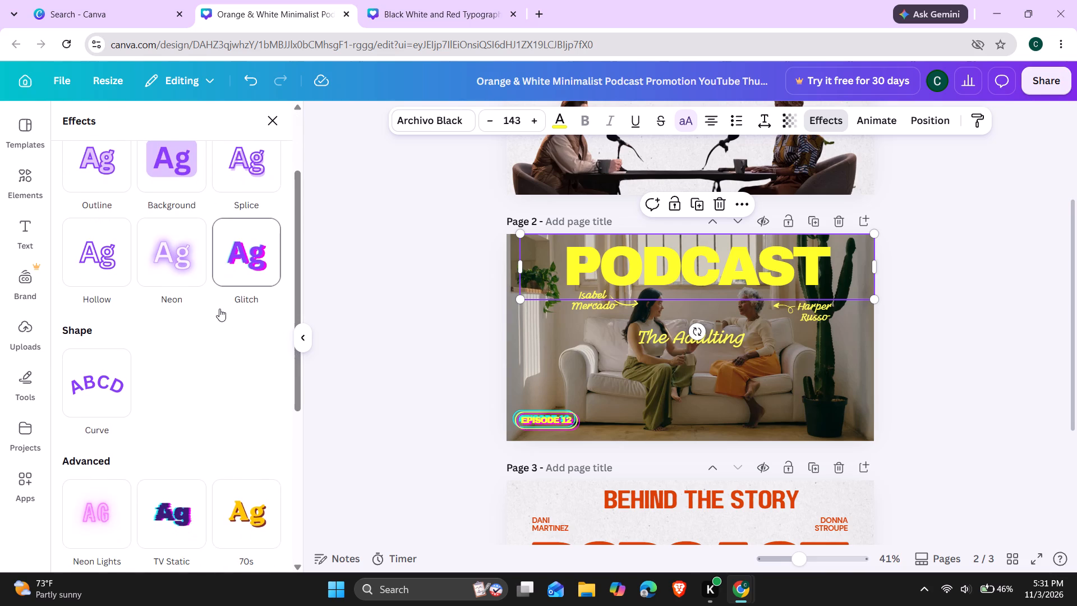
{"action": "scroll", "coordinate": [219, 309], "scroll_direction": "up", "scroll_amount": 1}
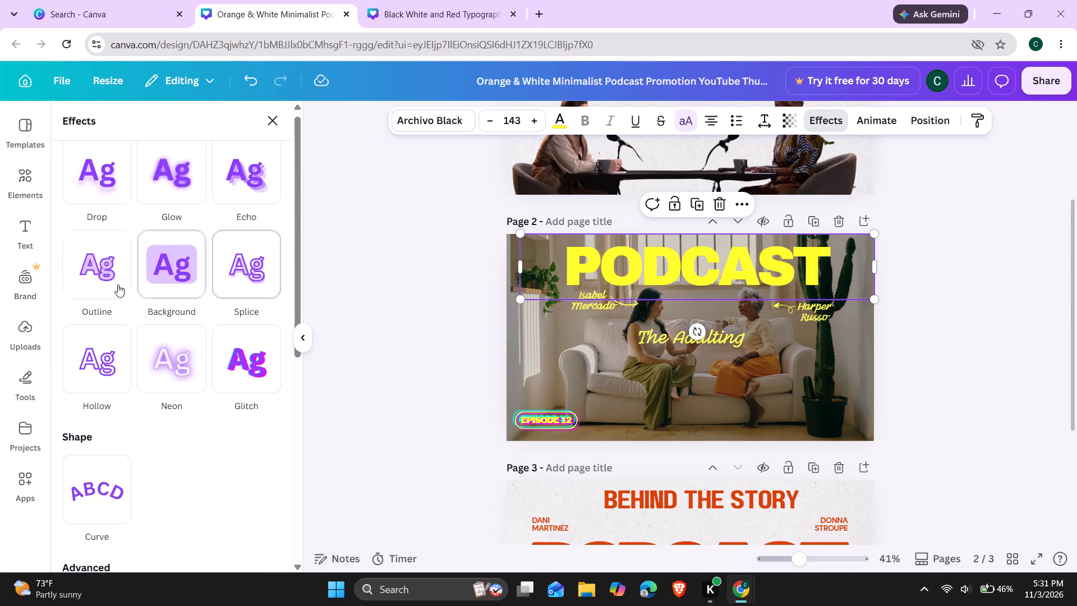
{"action": "left_click", "coordinate": [114, 282]}
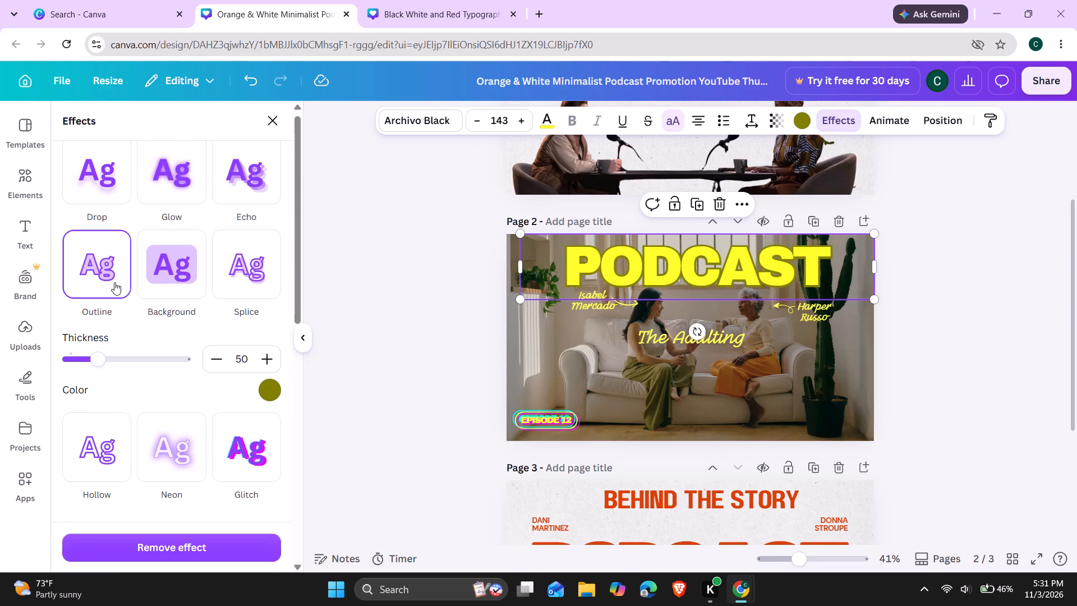
Apply the Echo text effect to the guest name beside the woman in green trousers on page 2.
{"action": "left_click", "coordinate": [589, 311]}
{"action": "left_click", "coordinate": [247, 189]}
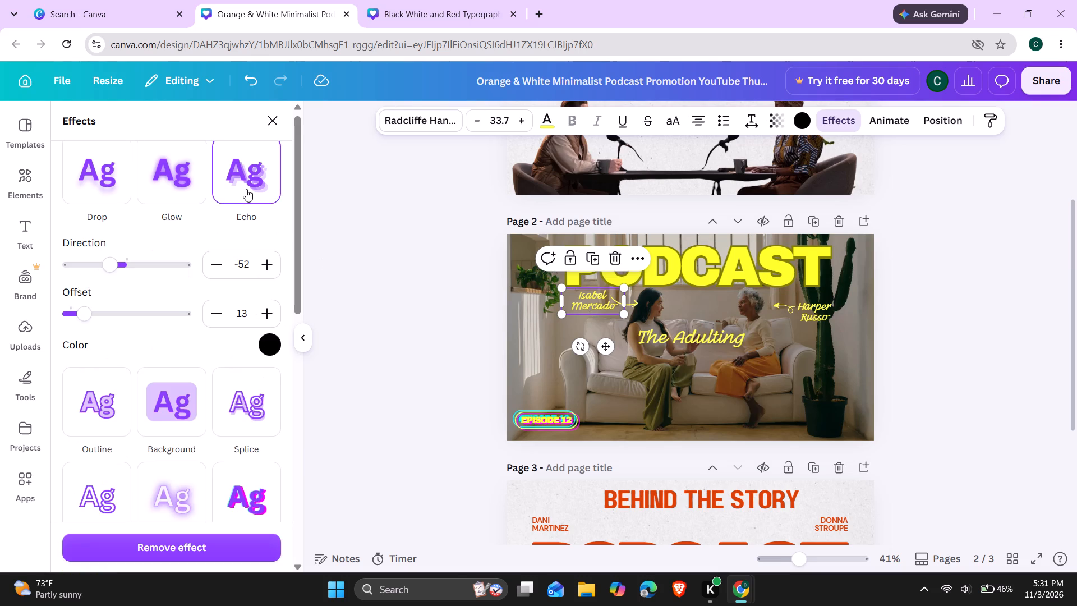
{"action": "left_click", "coordinate": [657, 369]}
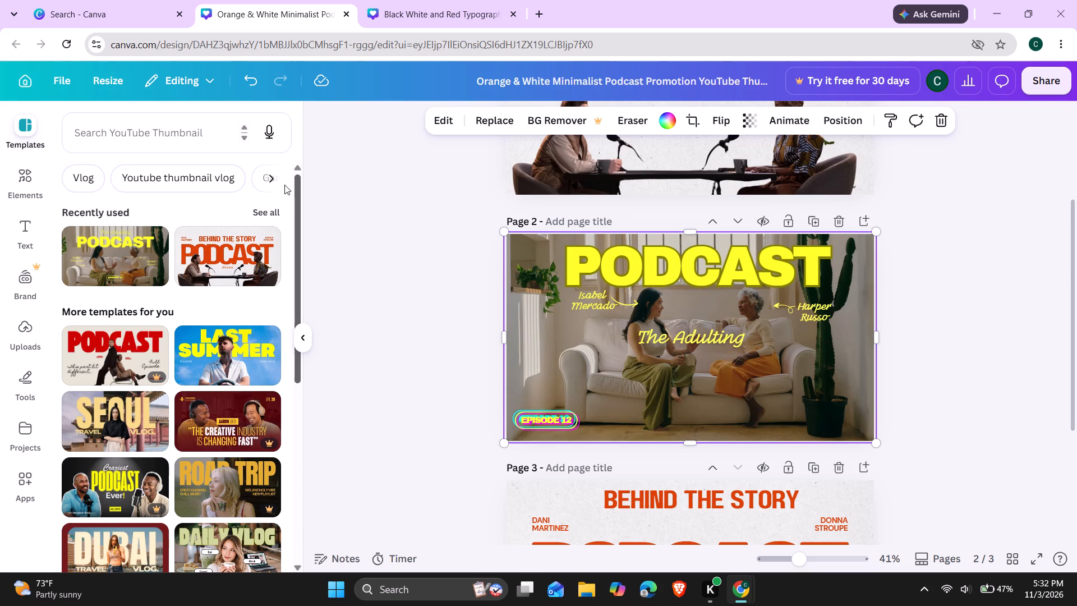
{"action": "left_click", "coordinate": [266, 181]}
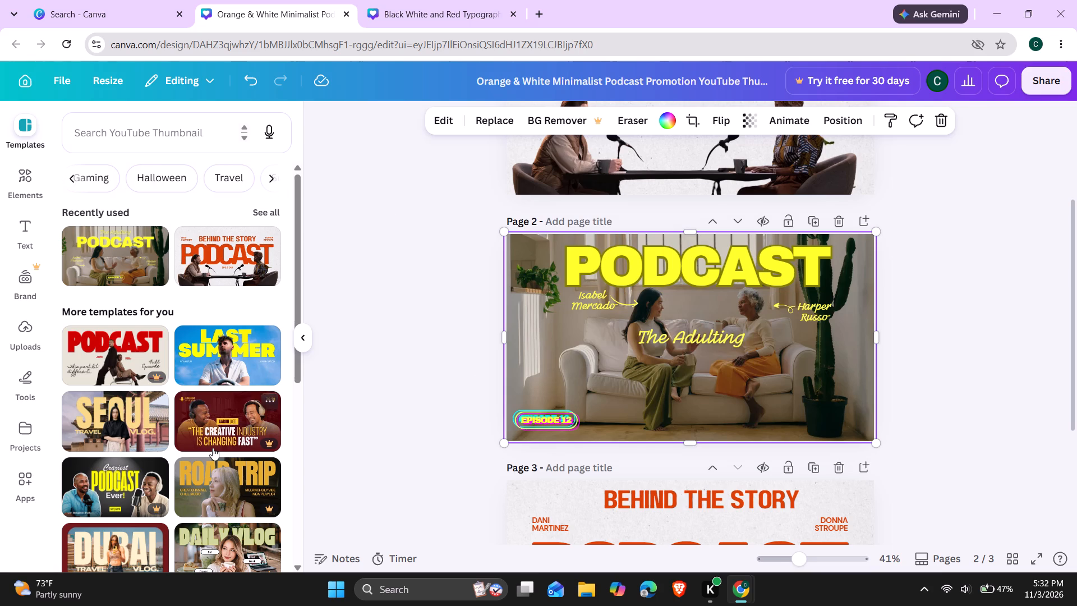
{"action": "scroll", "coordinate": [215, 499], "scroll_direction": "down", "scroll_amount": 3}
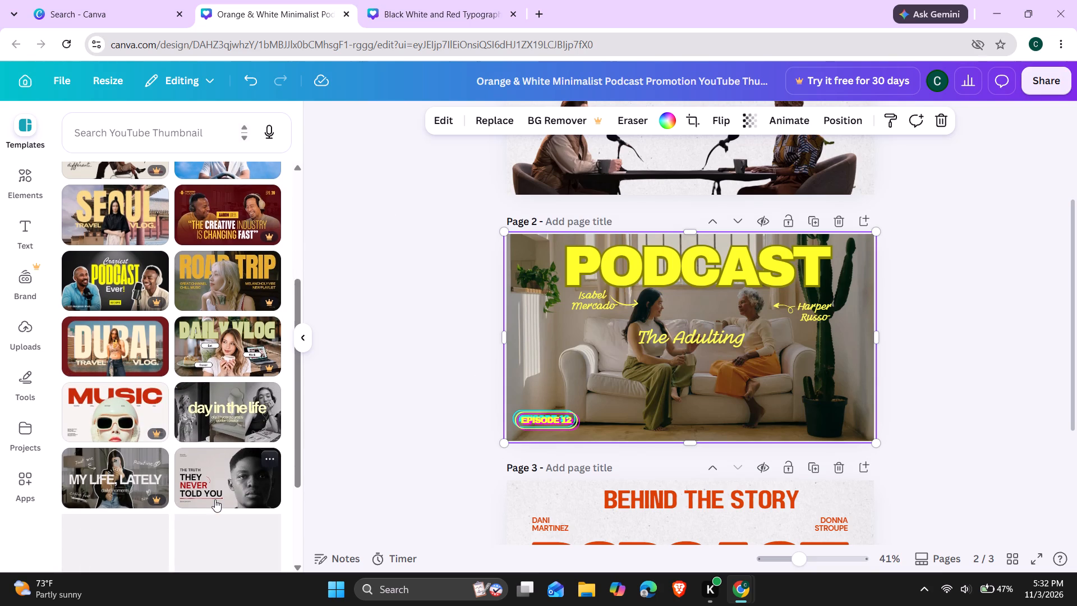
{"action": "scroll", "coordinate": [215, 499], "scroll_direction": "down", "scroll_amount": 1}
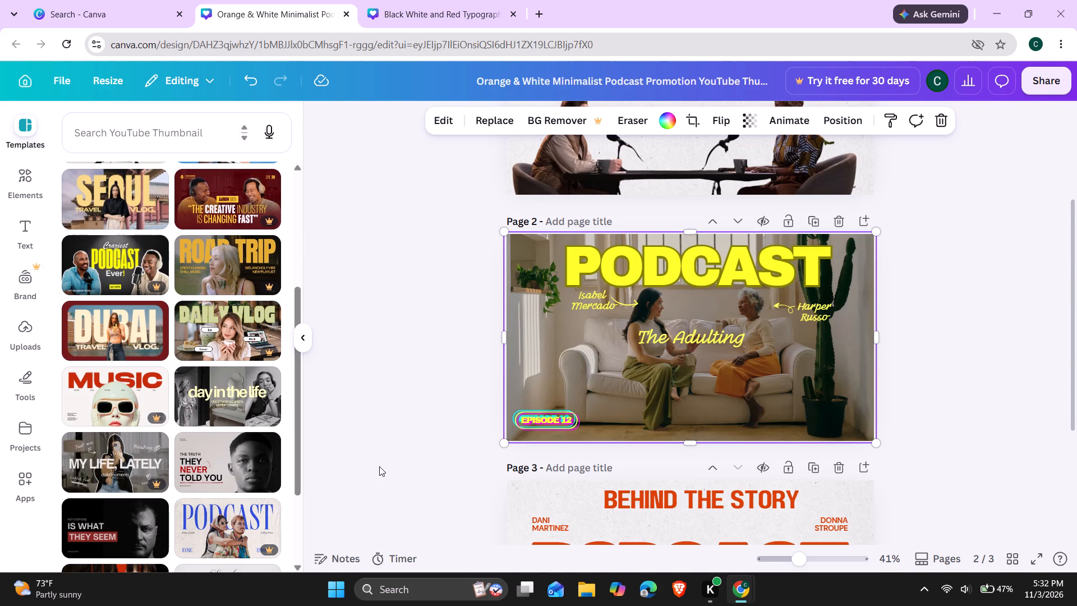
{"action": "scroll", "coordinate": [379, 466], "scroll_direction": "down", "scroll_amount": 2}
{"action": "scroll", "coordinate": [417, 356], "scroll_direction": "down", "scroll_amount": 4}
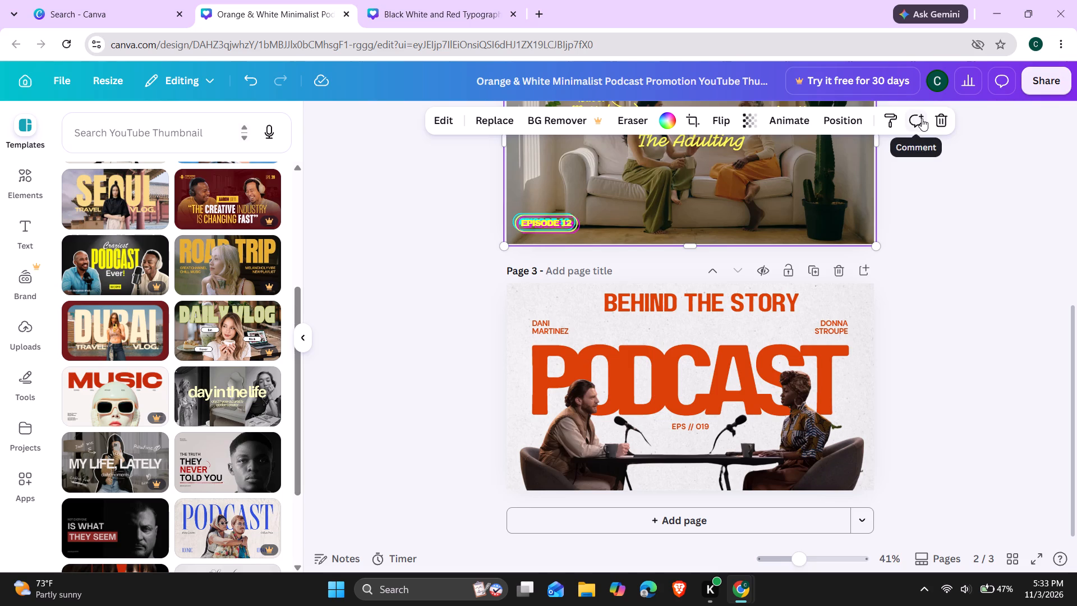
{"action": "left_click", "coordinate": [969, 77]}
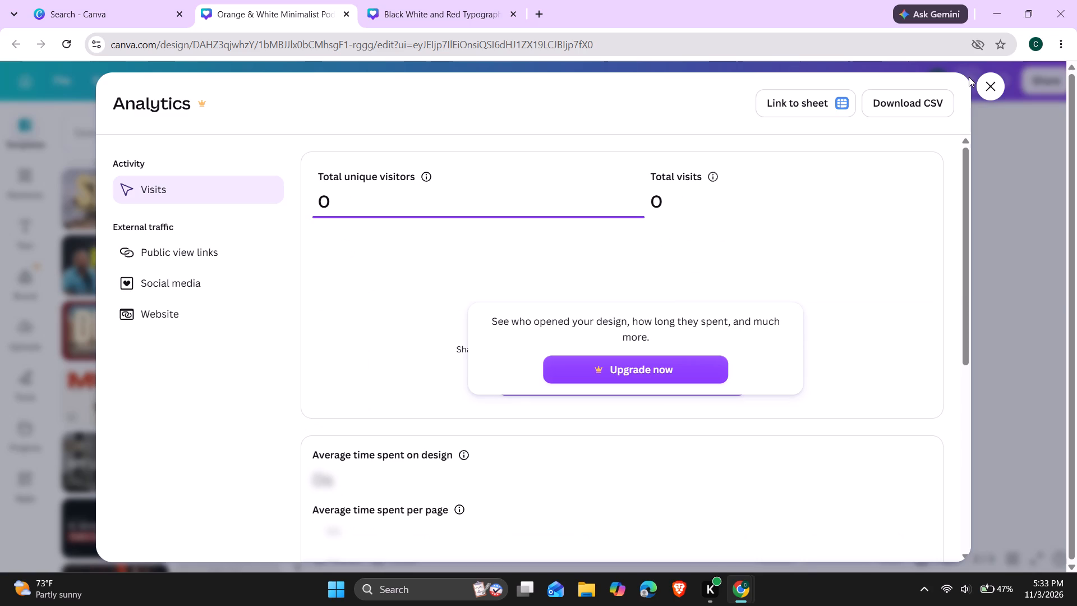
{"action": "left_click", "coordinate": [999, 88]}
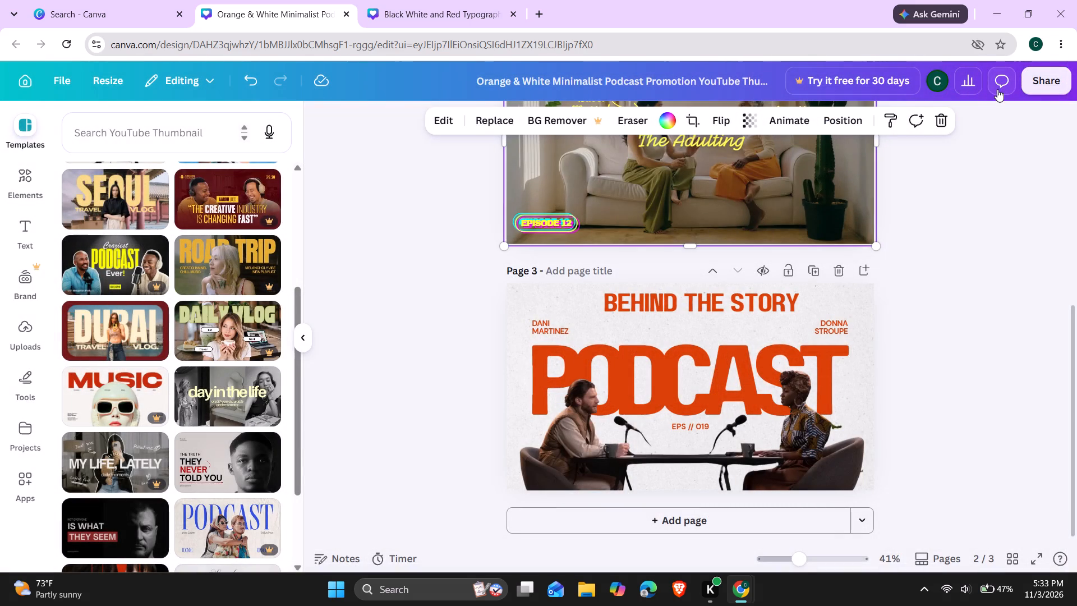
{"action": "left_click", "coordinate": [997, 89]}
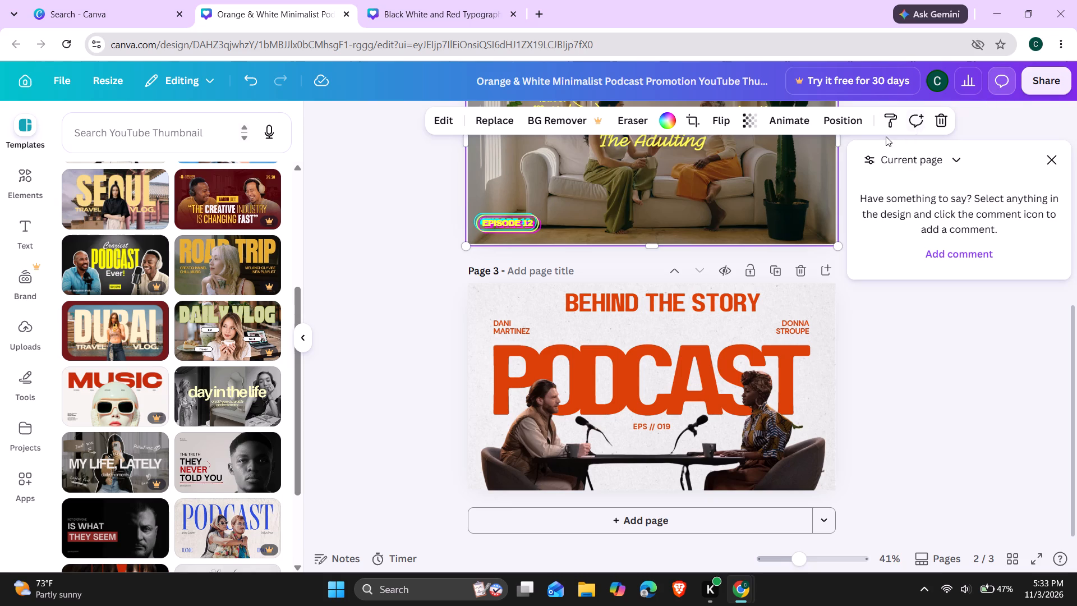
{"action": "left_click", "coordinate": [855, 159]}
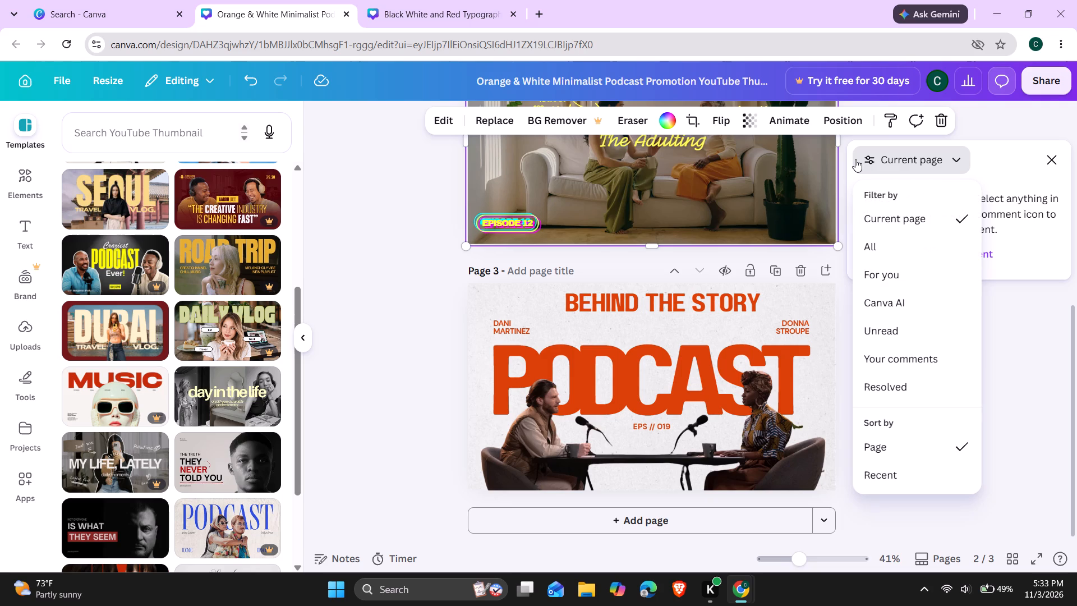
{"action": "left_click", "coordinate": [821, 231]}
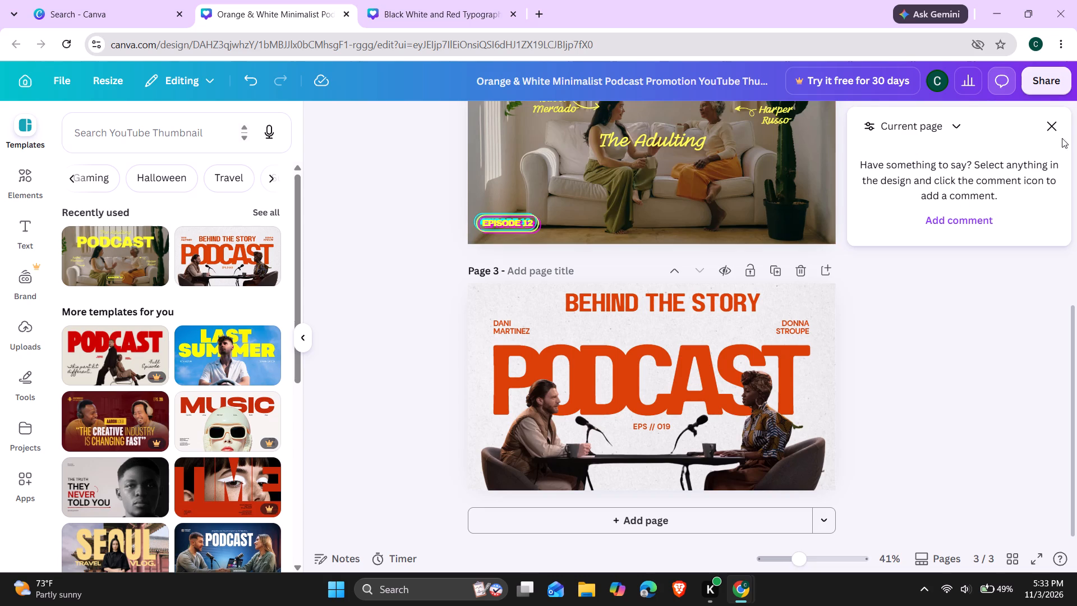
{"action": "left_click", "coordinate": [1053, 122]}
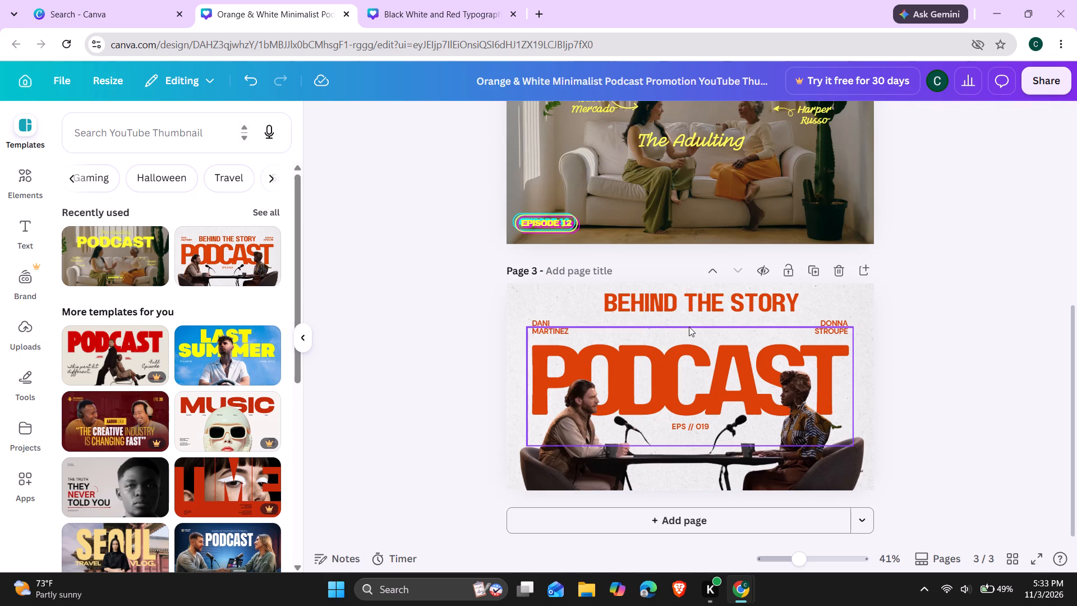
Move both guest names on page 3 up so they flank the BEHIND THE STORY heading at the same level.
{"action": "left_click_drag", "start_coordinate": [550, 325], "coordinate": [553, 311]}
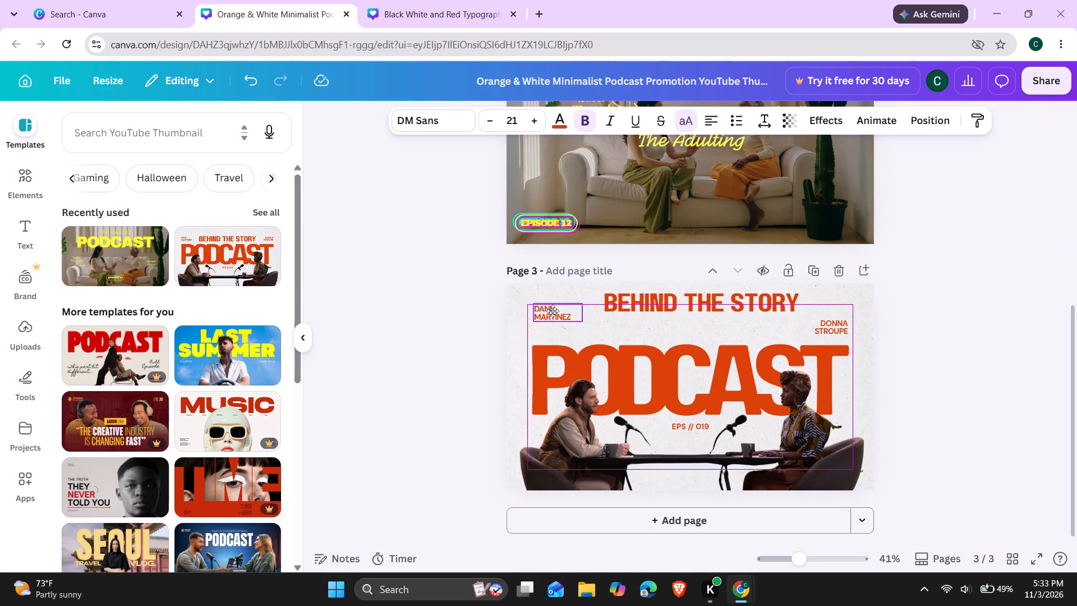
{"action": "left_click_drag", "start_coordinate": [553, 311], "coordinate": [555, 304]}
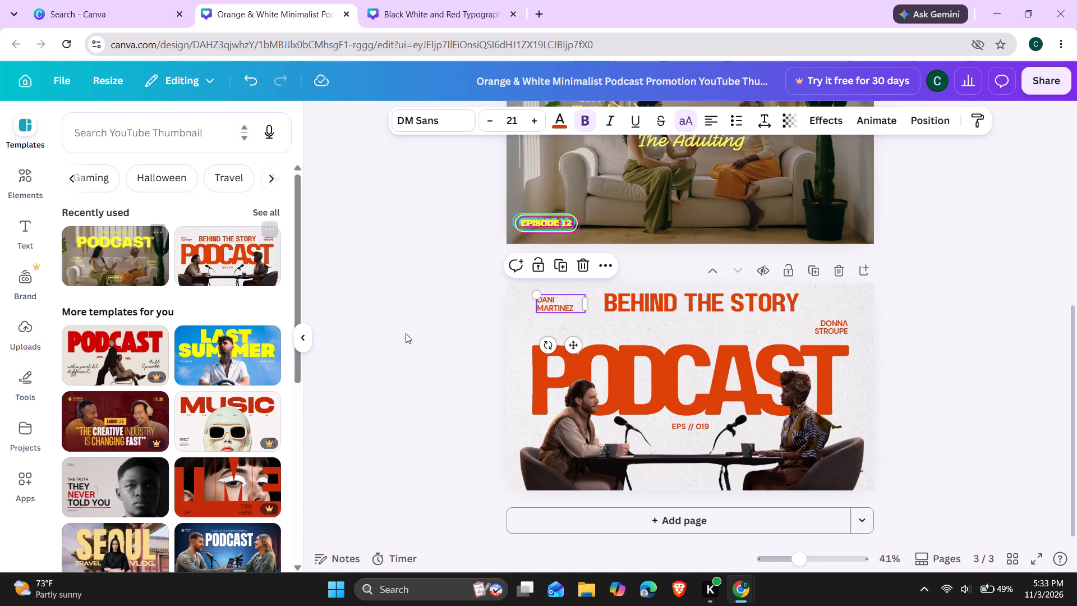
{"action": "left_click", "coordinate": [553, 304]}
{"action": "double_click", "coordinate": [553, 304]}
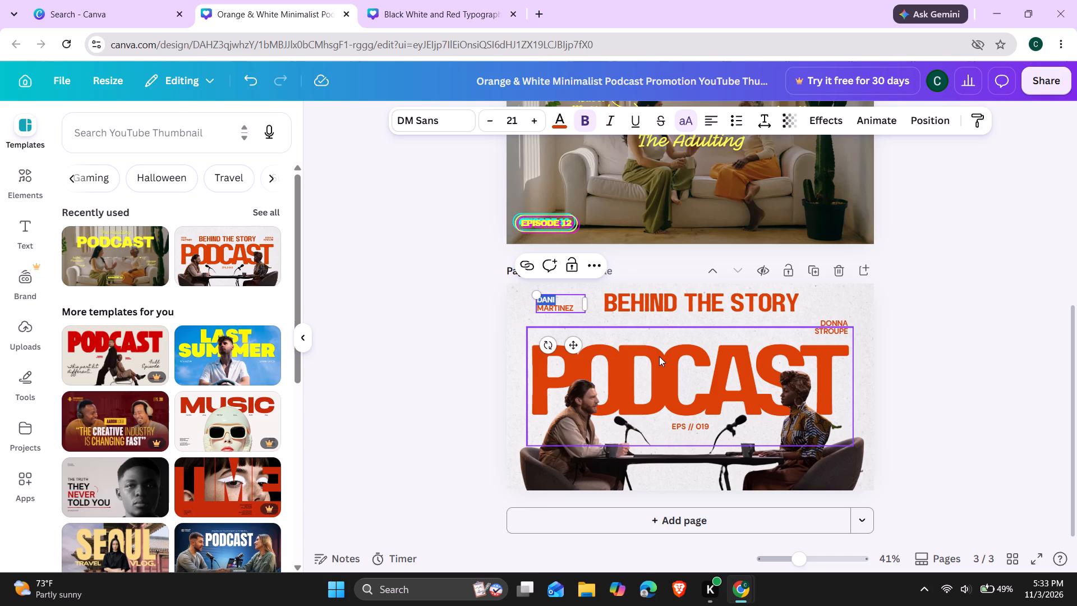
{"action": "left_click_drag", "start_coordinate": [821, 319], "coordinate": [825, 312]}
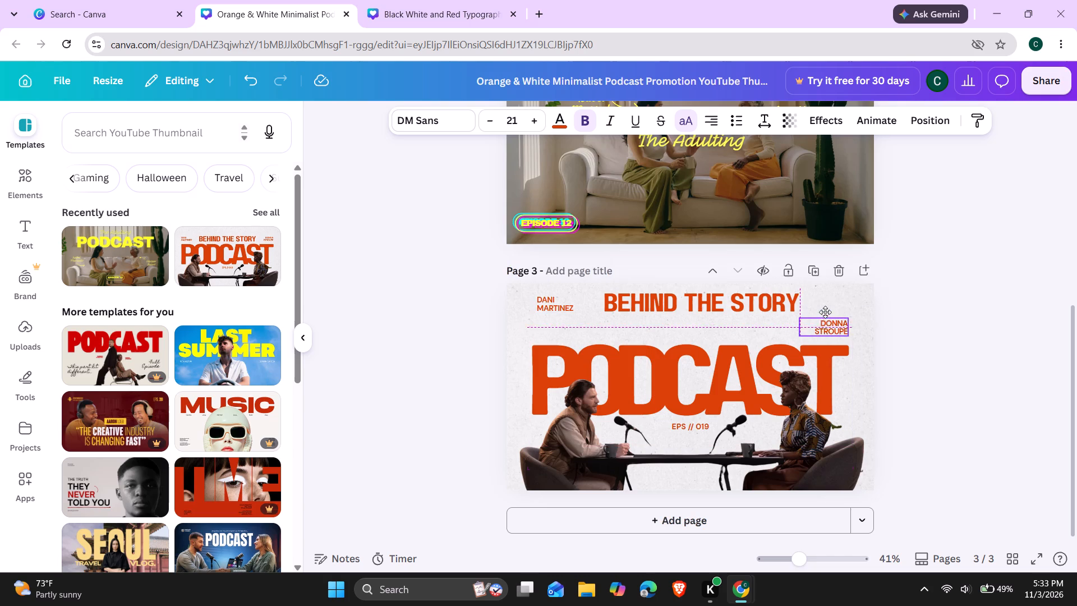
{"action": "left_click_drag", "start_coordinate": [825, 312], "coordinate": [823, 293]}
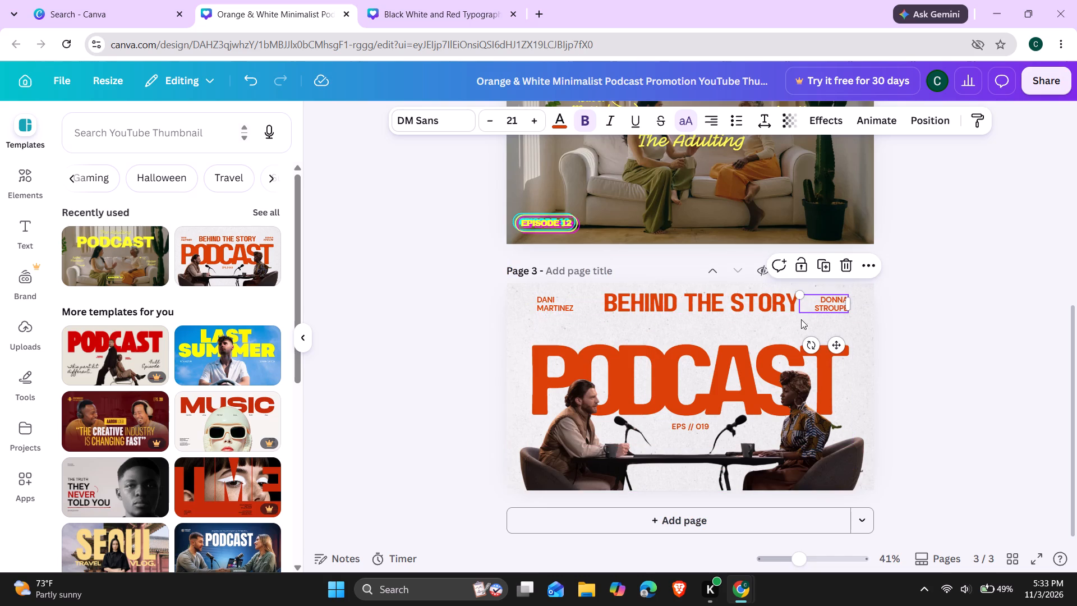
Shift page 3's photo of the seated pair out of the way and move the PODCAST title up directly beneath the BEHIND THE STORY heading.
{"action": "left_click_drag", "start_coordinate": [734, 376], "coordinate": [772, 386]}
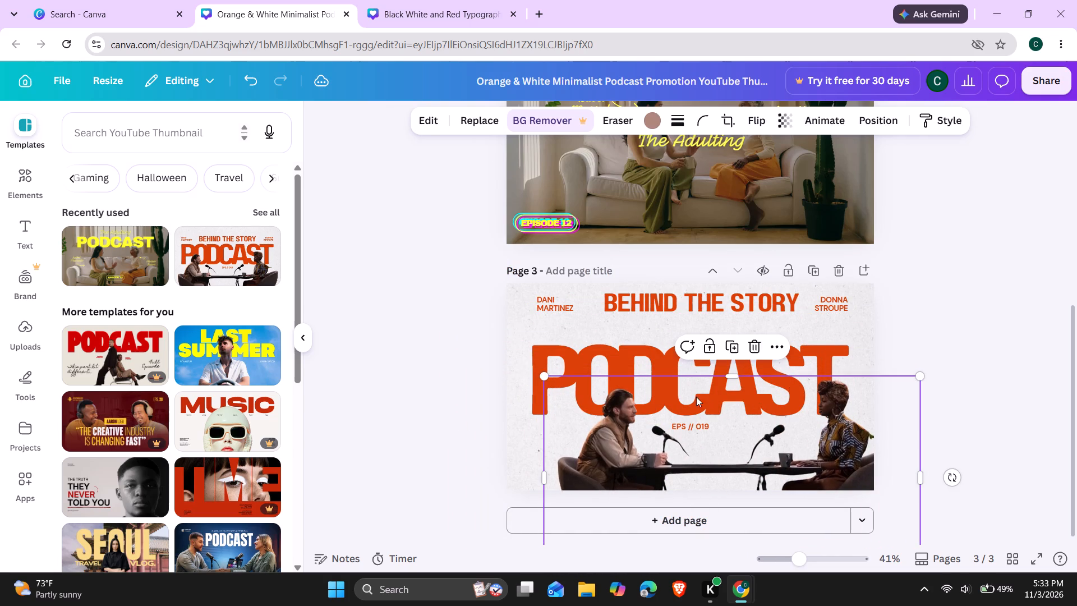
{"action": "left_click", "coordinate": [596, 365]}
{"action": "left_click_drag", "start_coordinate": [596, 364], "coordinate": [594, 336]}
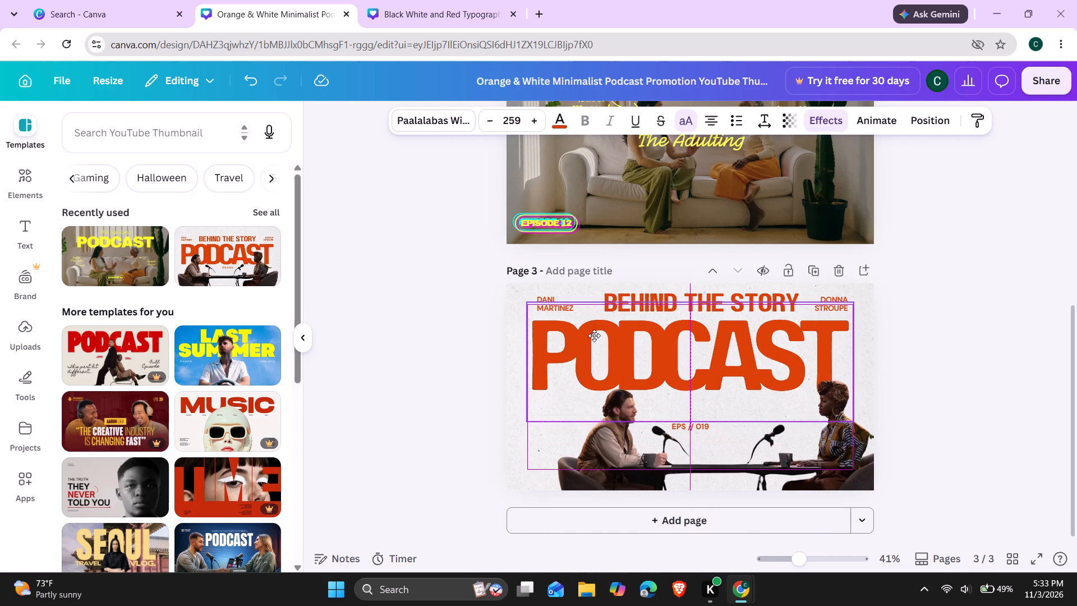
{"action": "left_click_drag", "start_coordinate": [594, 336], "coordinate": [594, 331]}
Move the EPS // 019 label on page 3 up to just below the PODCAST title.
{"action": "left_click_drag", "start_coordinate": [686, 425], "coordinate": [688, 412]}
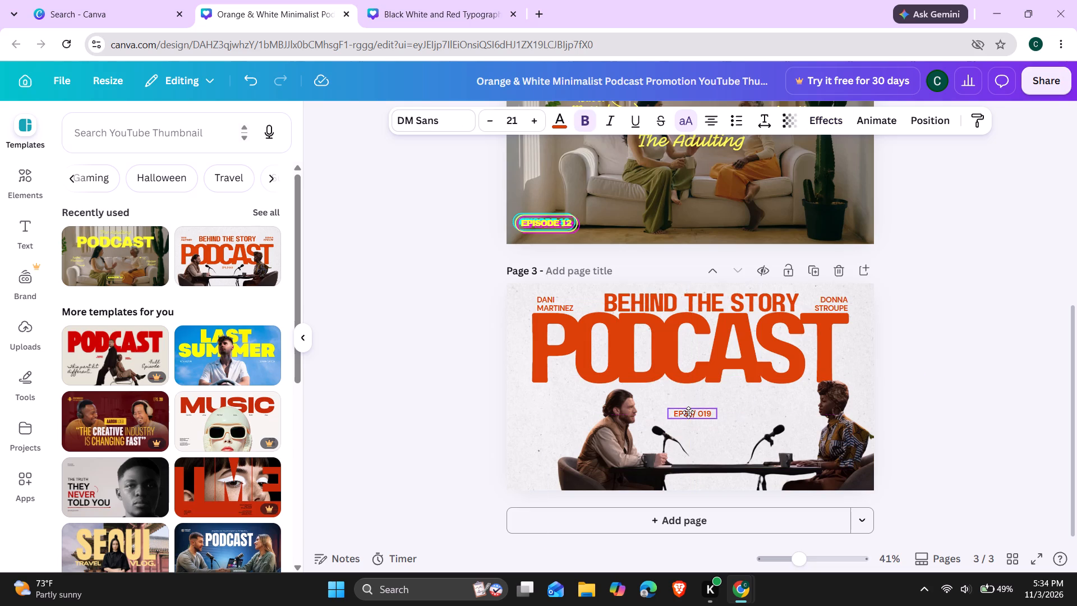
{"action": "left_click_drag", "start_coordinate": [688, 412], "coordinate": [692, 390]}
Move the photo of the seated pair on page 3 left and slightly up, with the woman's head overlapping the PODCAST title's lower edge.
{"action": "left_click_drag", "start_coordinate": [646, 447], "coordinate": [590, 435]}
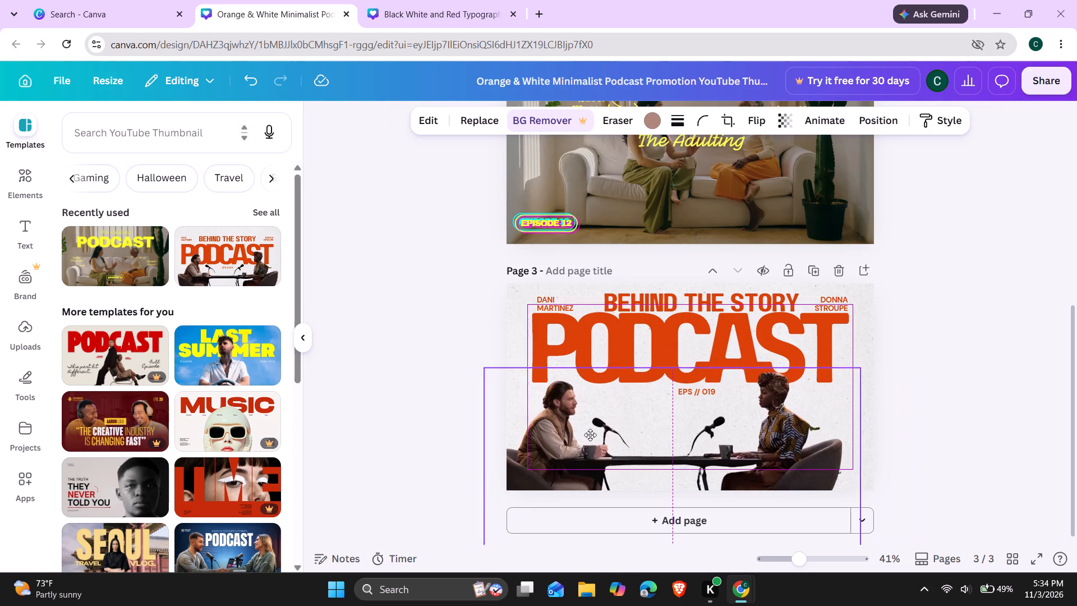
{"action": "left_click_drag", "start_coordinate": [590, 435], "coordinate": [592, 442]}
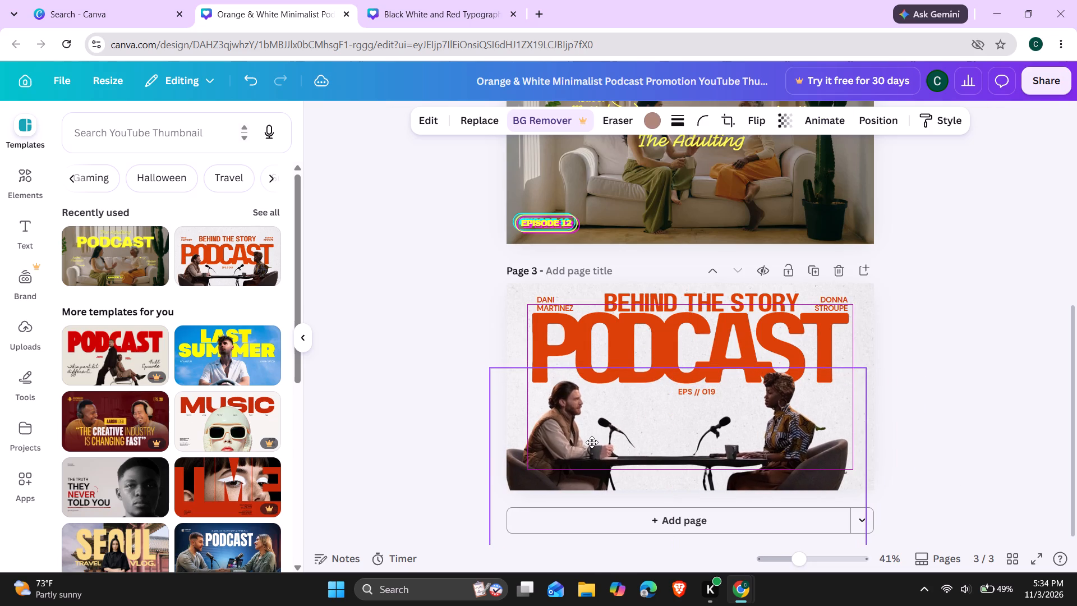
{"action": "left_click_drag", "start_coordinate": [592, 442], "coordinate": [592, 442]}
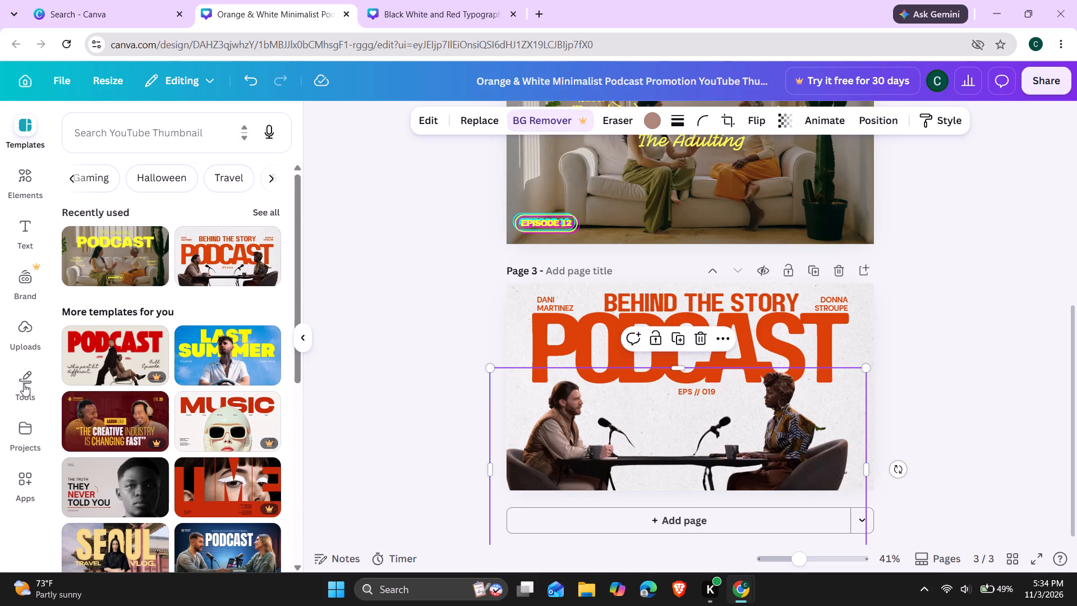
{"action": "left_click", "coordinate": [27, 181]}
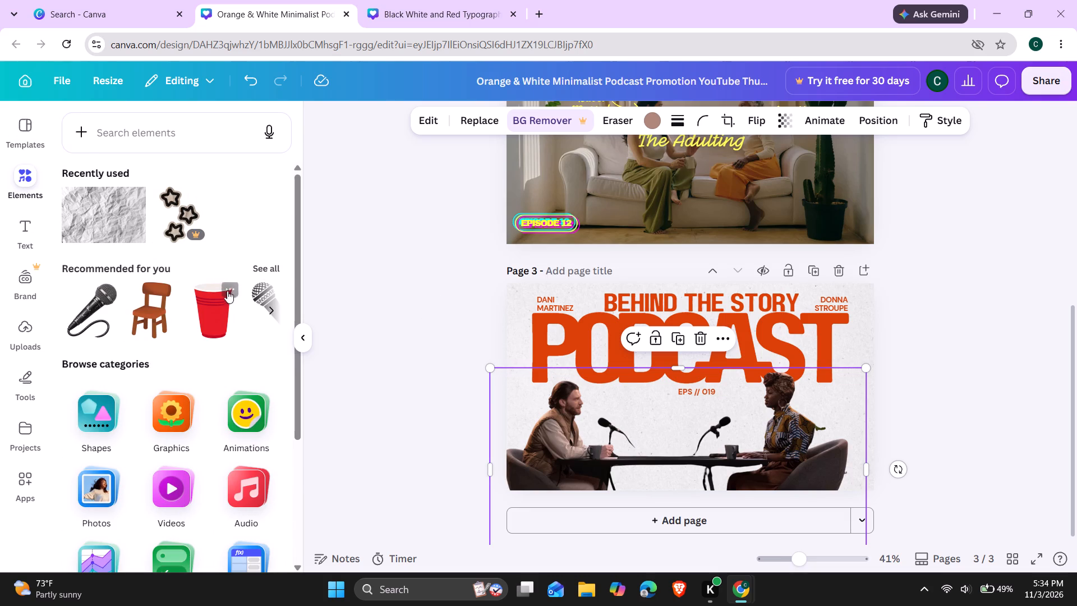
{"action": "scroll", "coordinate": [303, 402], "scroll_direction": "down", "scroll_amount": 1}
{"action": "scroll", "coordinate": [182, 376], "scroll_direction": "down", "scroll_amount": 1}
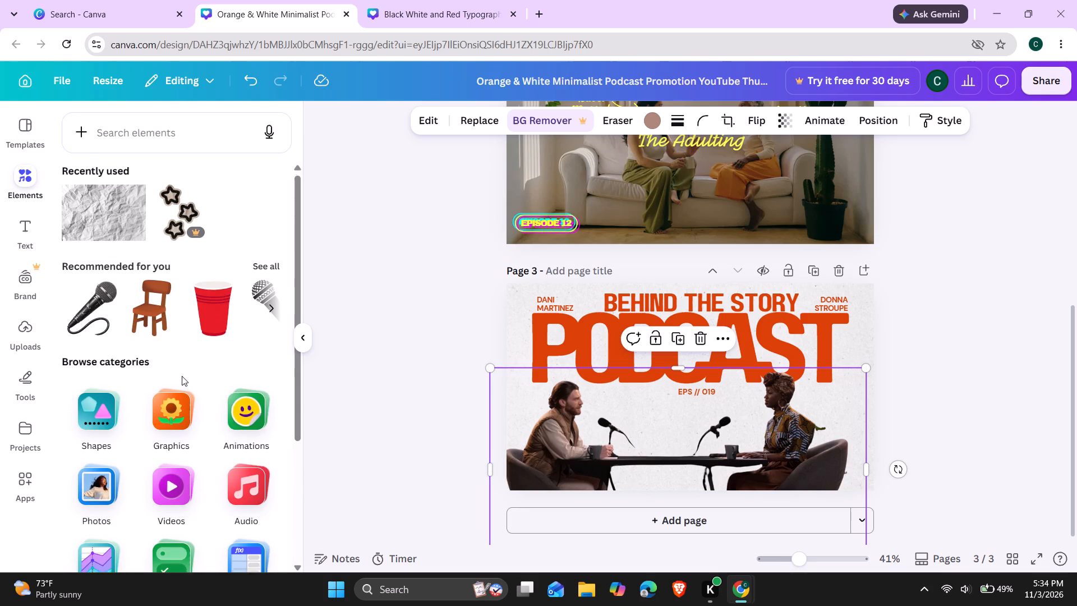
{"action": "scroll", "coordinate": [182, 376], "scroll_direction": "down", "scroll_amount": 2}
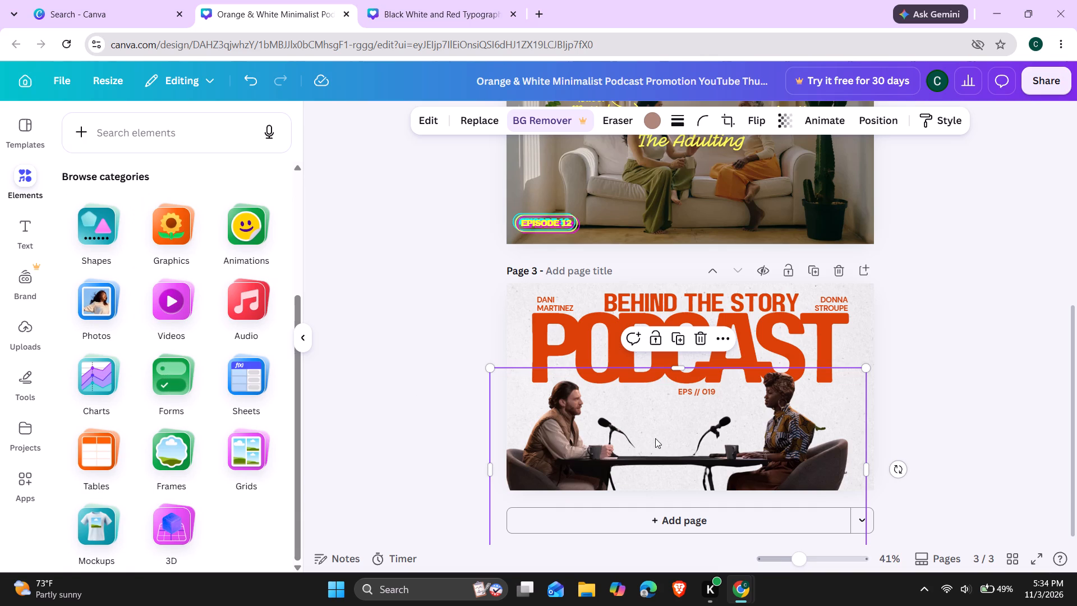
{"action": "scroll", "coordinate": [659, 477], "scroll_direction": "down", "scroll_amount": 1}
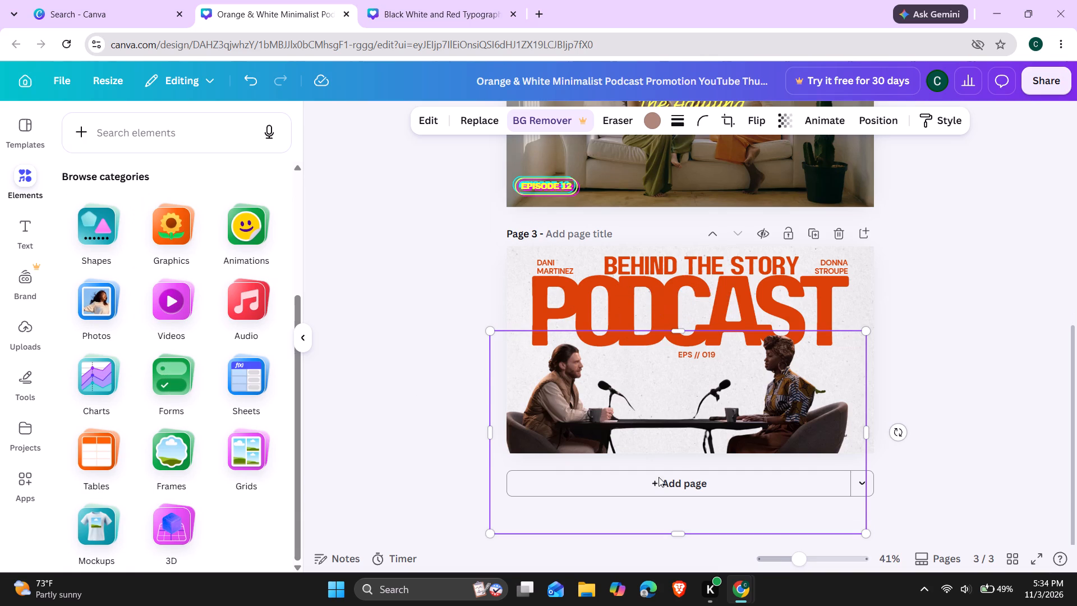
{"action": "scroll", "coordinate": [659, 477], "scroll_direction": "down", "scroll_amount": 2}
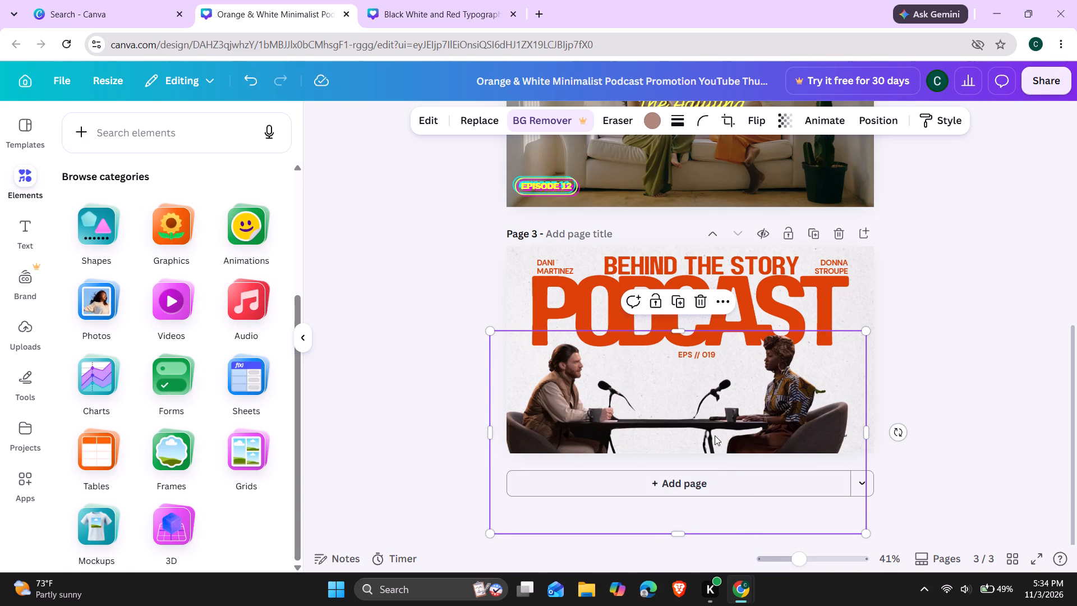
Shift page 3's photo of the seated pair slightly right and down so it is horizontally centred on the page.
{"action": "left_click_drag", "start_coordinate": [710, 428], "coordinate": [724, 438]}
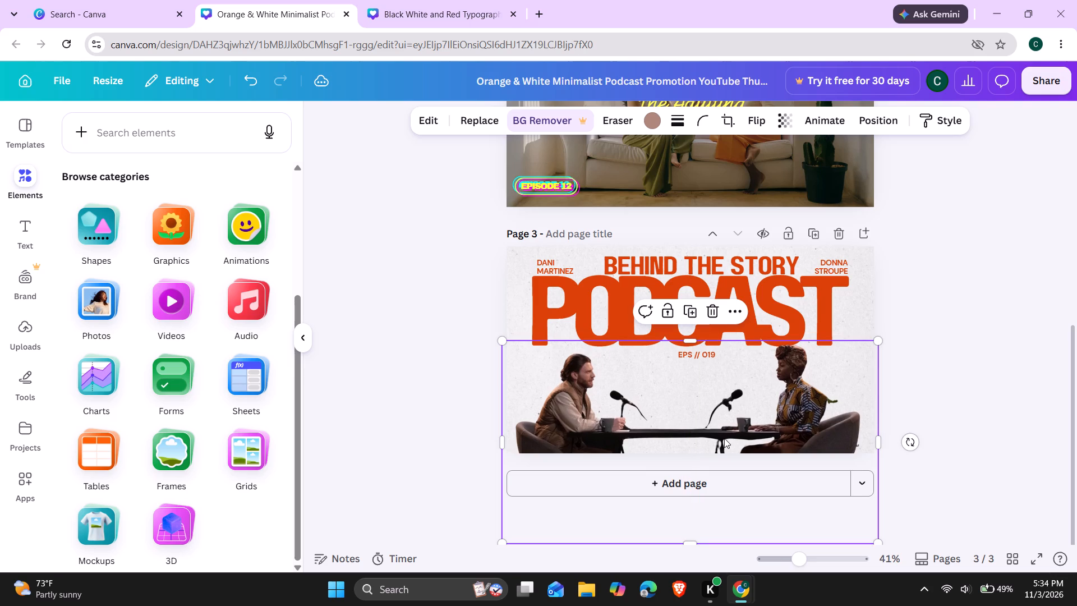
Apply the Slow Wave photo animation to the picture of the seated pair on page 3.
{"action": "left_click", "coordinate": [800, 464]}
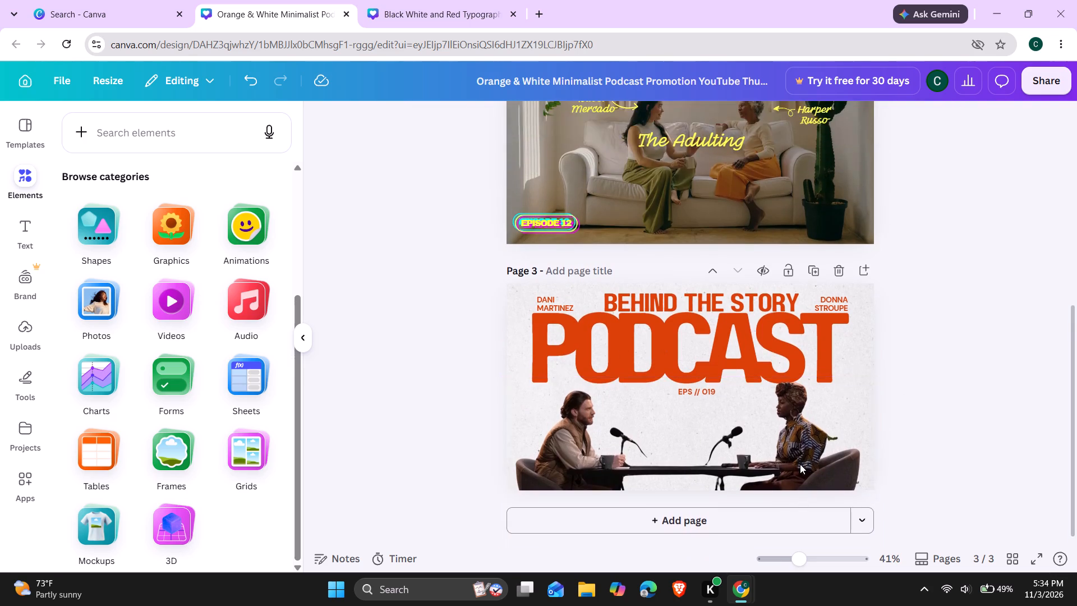
{"action": "left_click", "coordinate": [800, 464]}
{"action": "left_click", "coordinate": [800, 464]}
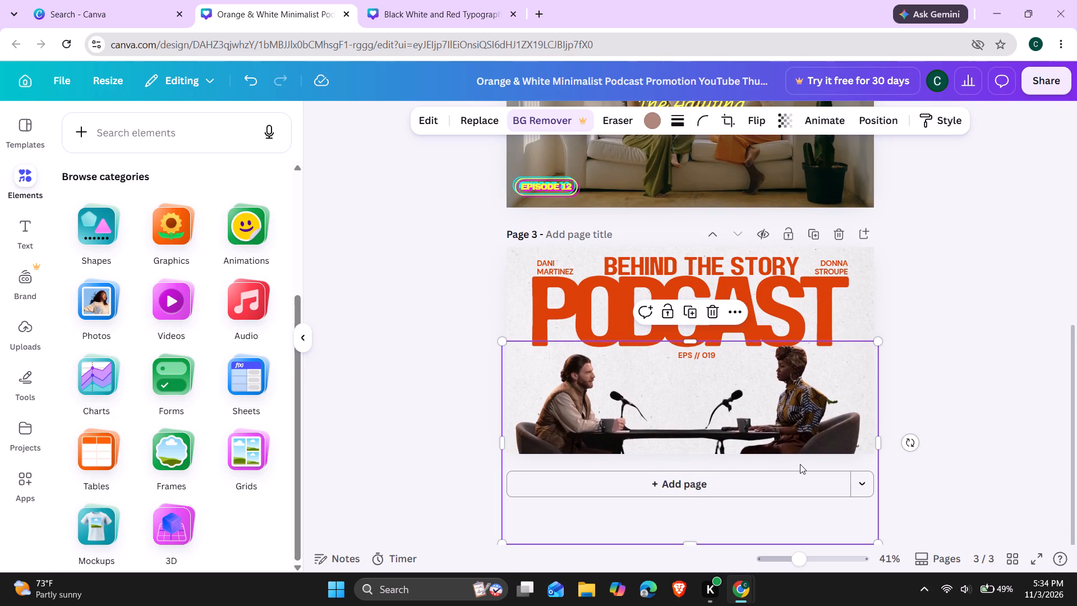
{"action": "left_click", "coordinate": [800, 464]}
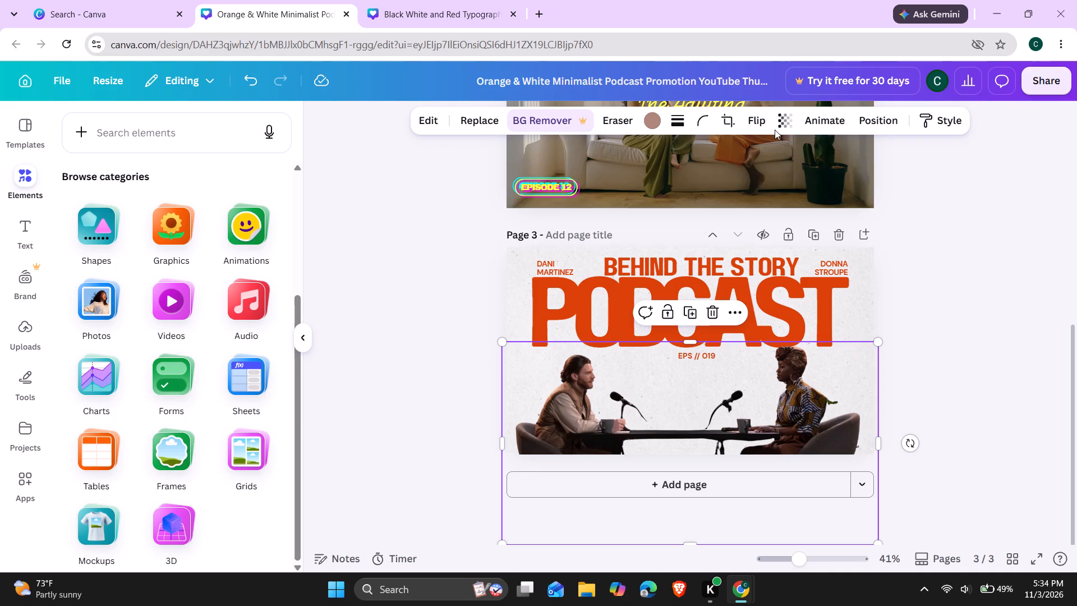
{"action": "left_click", "coordinate": [827, 118]}
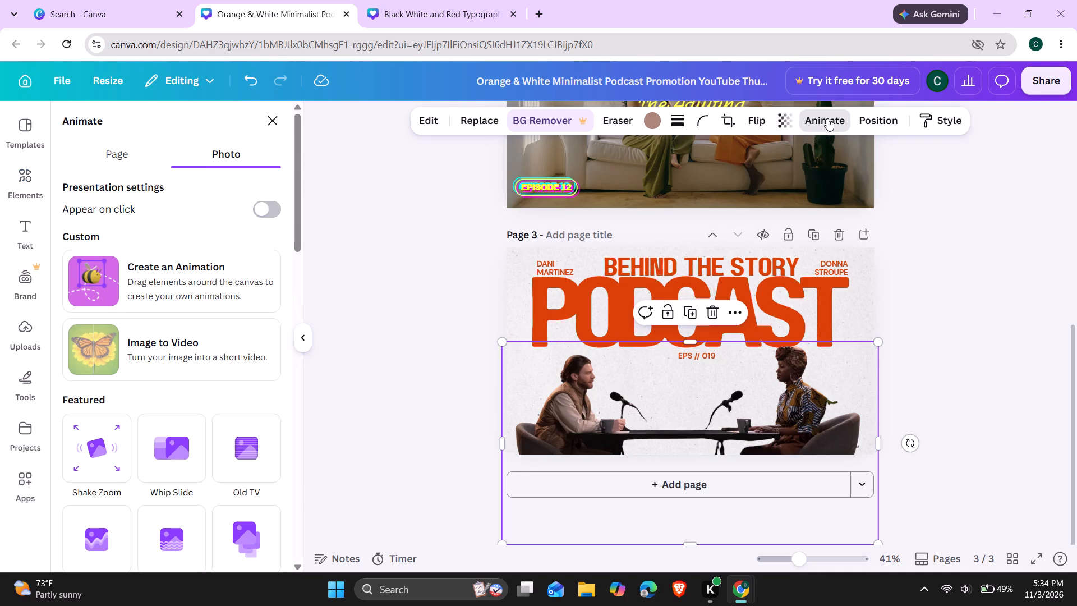
{"action": "scroll", "coordinate": [384, 268], "scroll_direction": "down", "scroll_amount": 2}
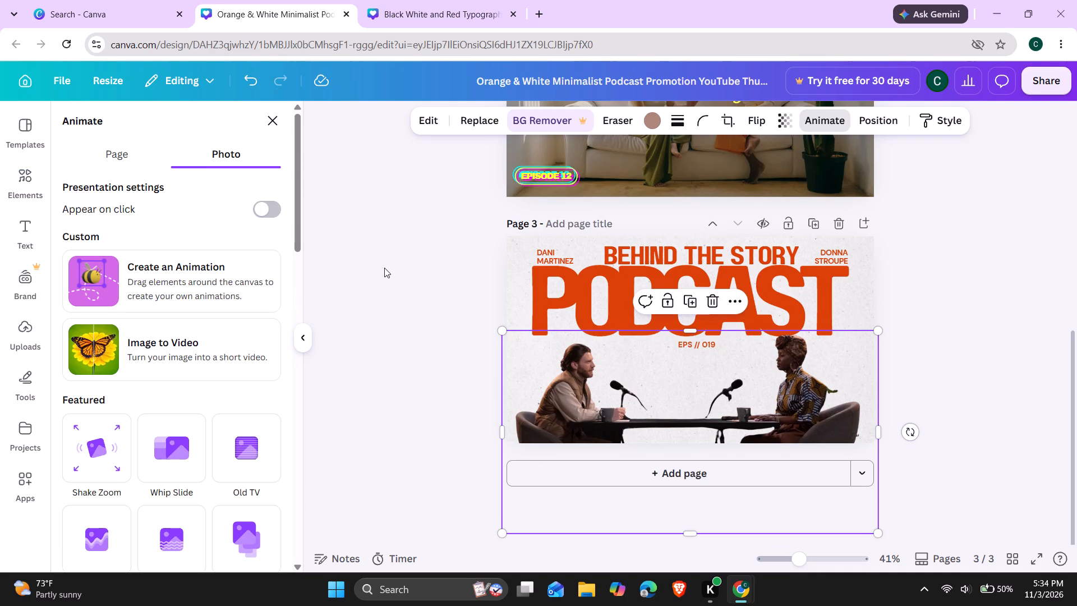
{"action": "scroll", "coordinate": [101, 289], "scroll_direction": "down", "scroll_amount": 2}
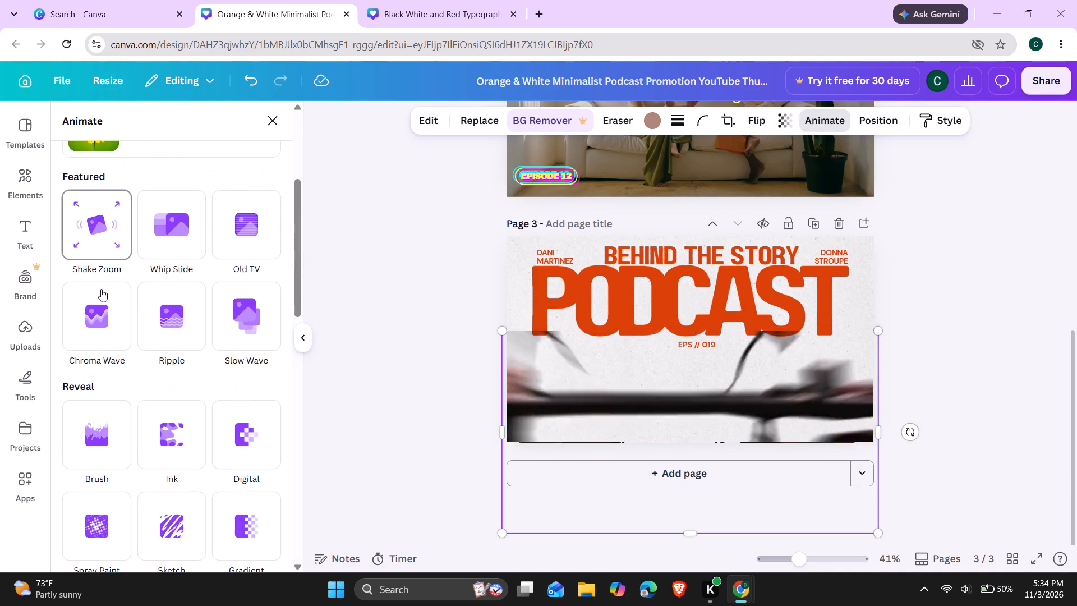
{"action": "left_click", "coordinate": [238, 299]}
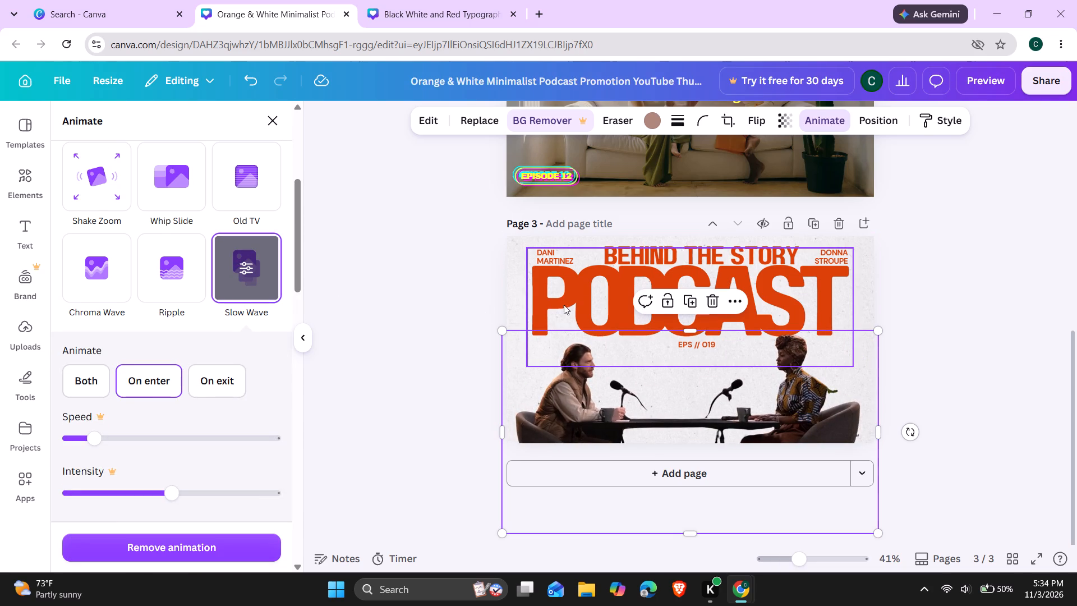
Apply the Bounce text animation to the PODCAST title on page 3.
{"action": "left_click", "coordinate": [585, 304]}
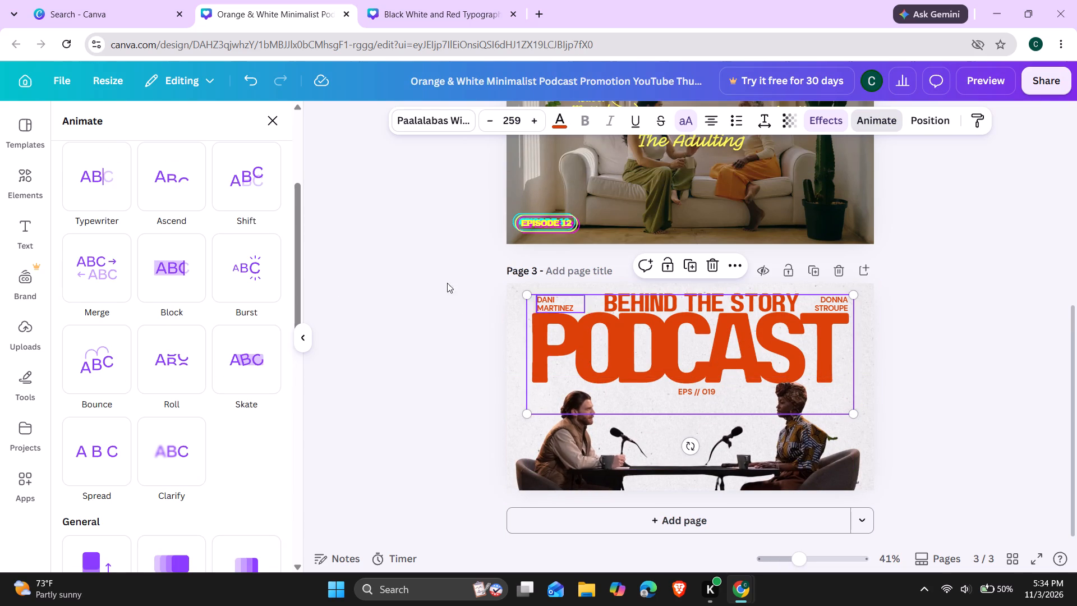
{"action": "scroll", "coordinate": [244, 301], "scroll_direction": "down", "scroll_amount": 2}
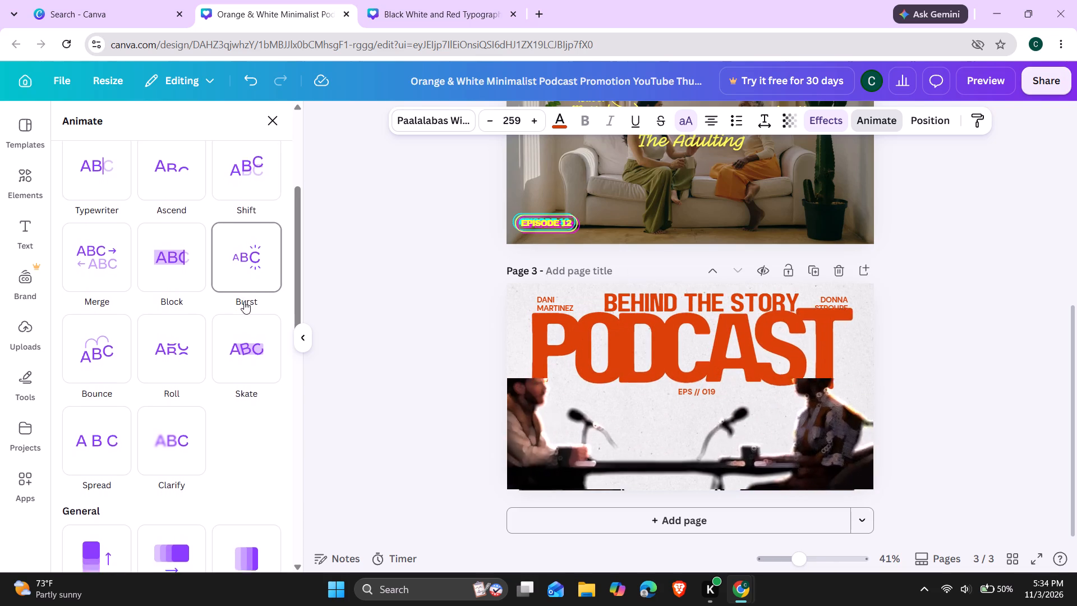
{"action": "scroll", "coordinate": [244, 301], "scroll_direction": "down", "scroll_amount": 2}
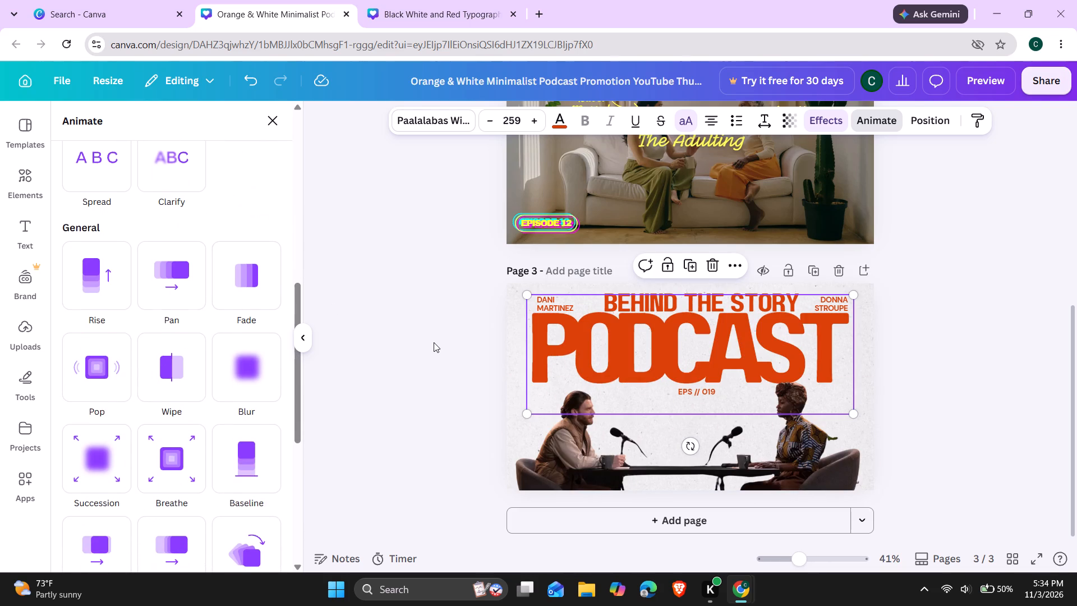
{"action": "scroll", "coordinate": [434, 342], "scroll_direction": "down", "scroll_amount": 1}
{"action": "scroll", "coordinate": [219, 417], "scroll_direction": "down", "scroll_amount": 3}
{"action": "scroll", "coordinate": [219, 417], "scroll_direction": "up", "scroll_amount": 1}
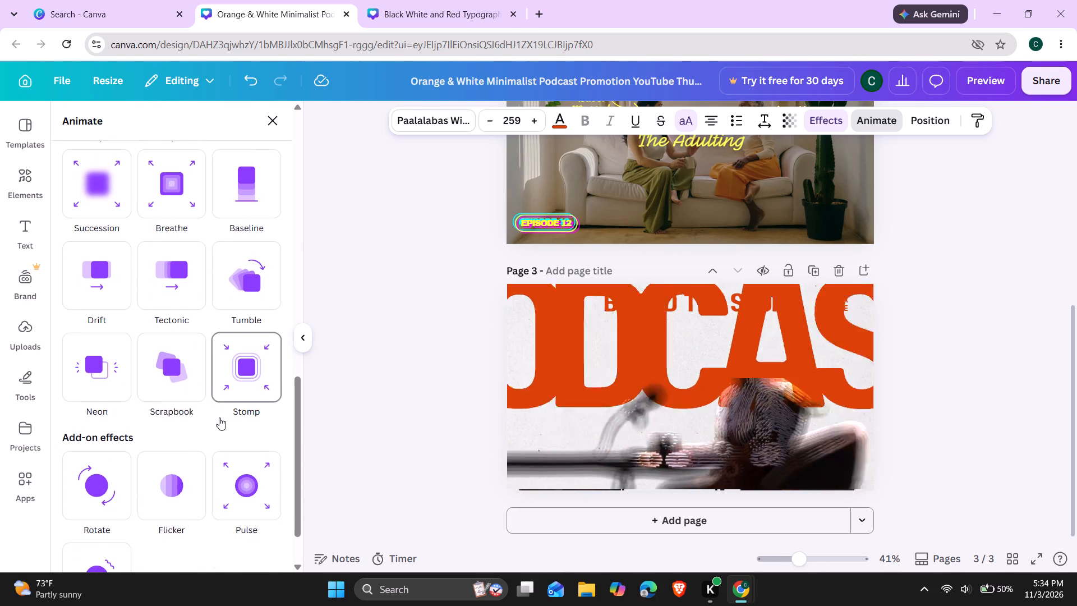
{"action": "scroll", "coordinate": [219, 417], "scroll_direction": "up", "scroll_amount": 1}
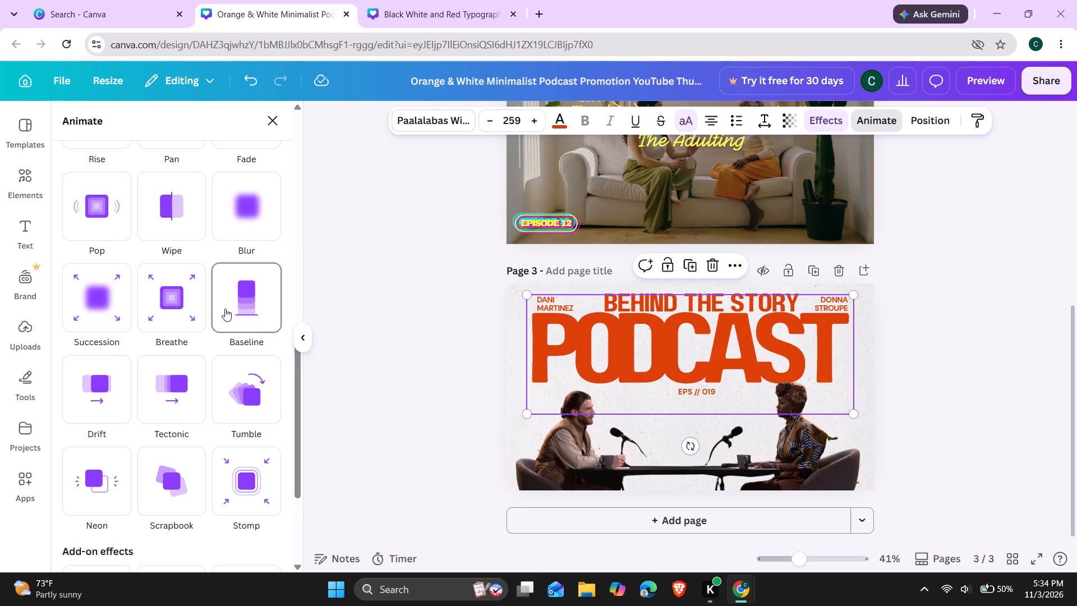
{"action": "scroll", "coordinate": [225, 309], "scroll_direction": "up", "scroll_amount": 4}
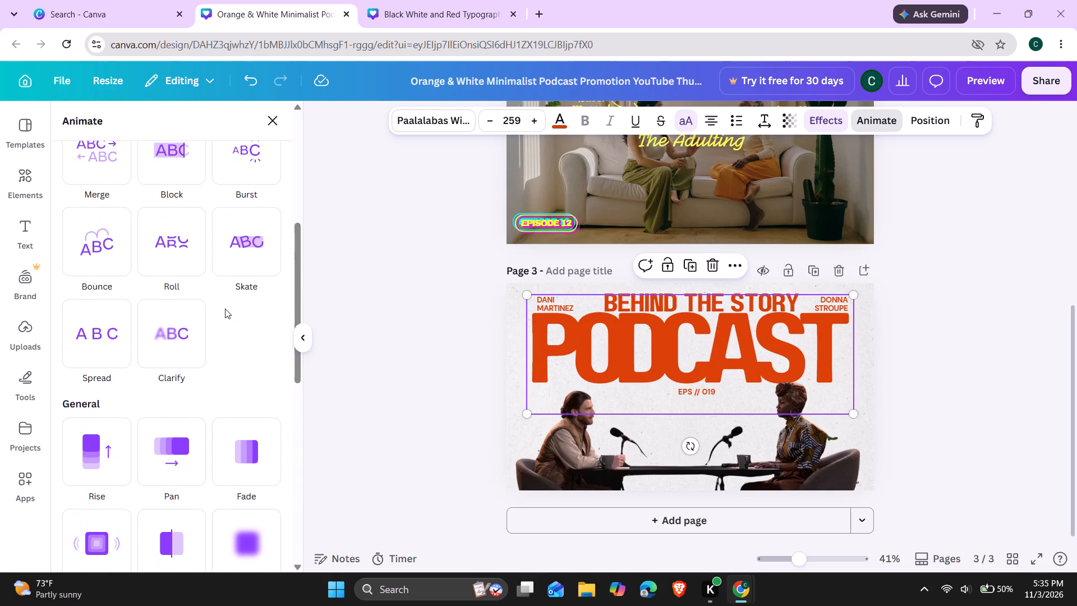
{"action": "scroll", "coordinate": [225, 309], "scroll_direction": "up", "scroll_amount": 1}
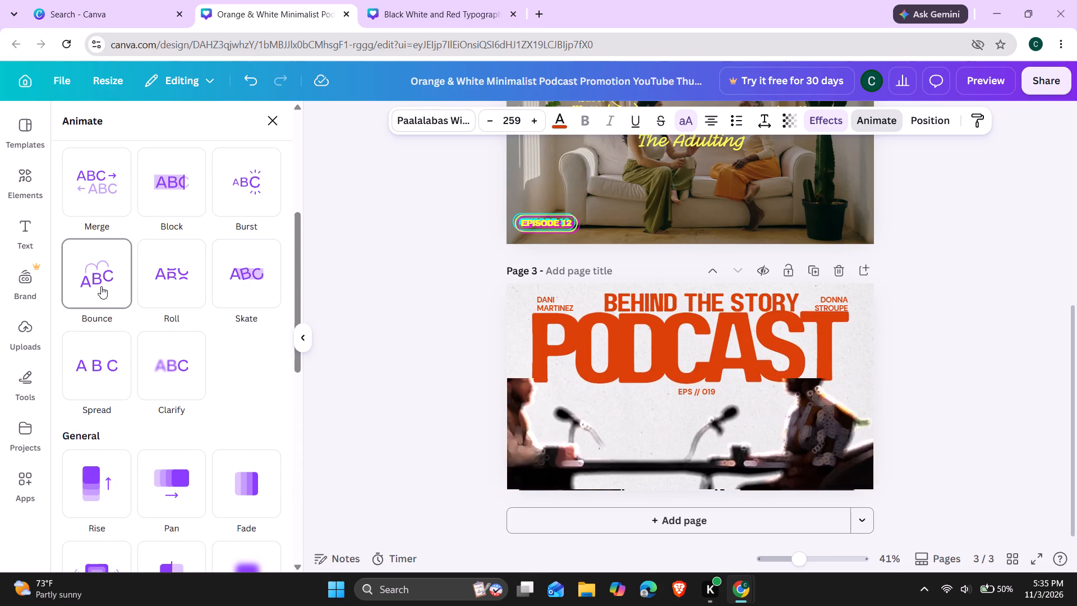
{"action": "left_click", "coordinate": [101, 286]}
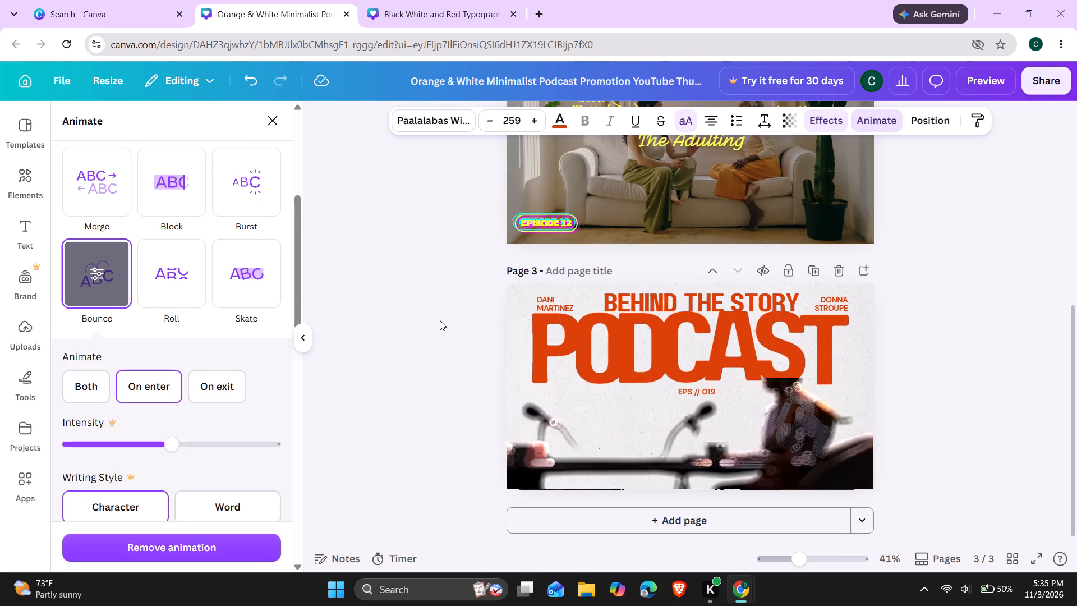
Set the Slow Wave animation on page 3's photo of the seated pair to play on enter.
{"action": "scroll", "coordinate": [462, 319], "scroll_direction": "up", "scroll_amount": 1}
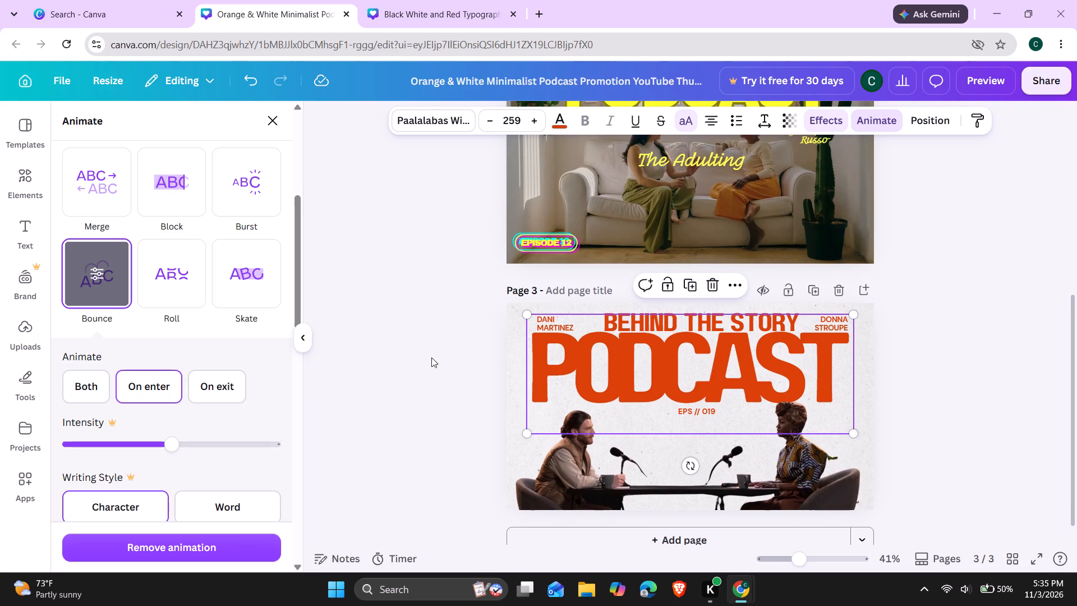
{"action": "left_click_drag", "start_coordinate": [513, 382], "coordinate": [500, 398]}
{"action": "left_click_drag", "start_coordinate": [500, 398], "coordinate": [499, 400]}
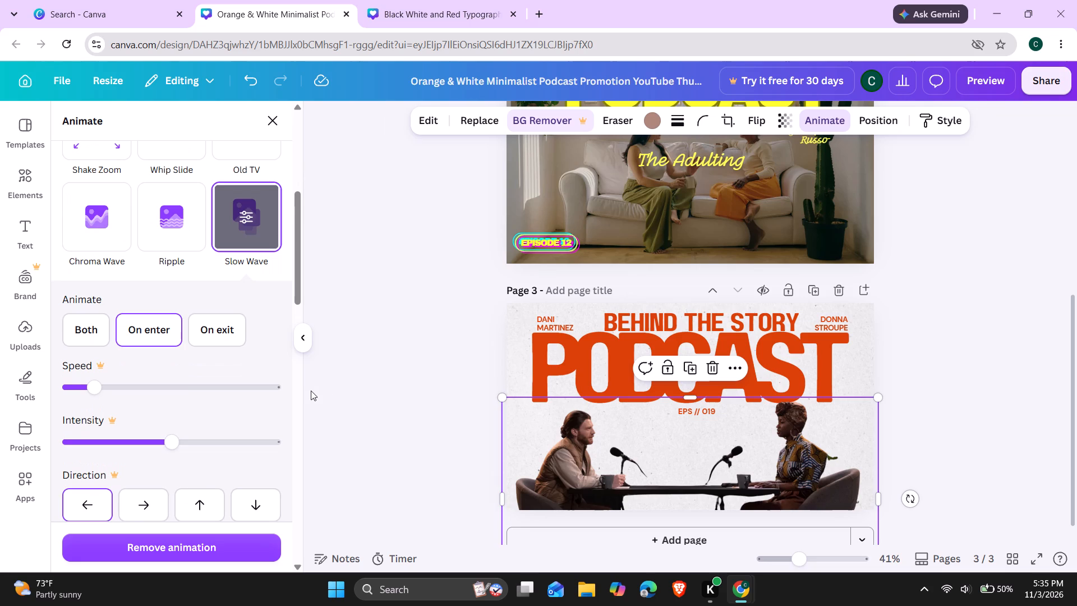
{"action": "left_click", "coordinate": [142, 329]}
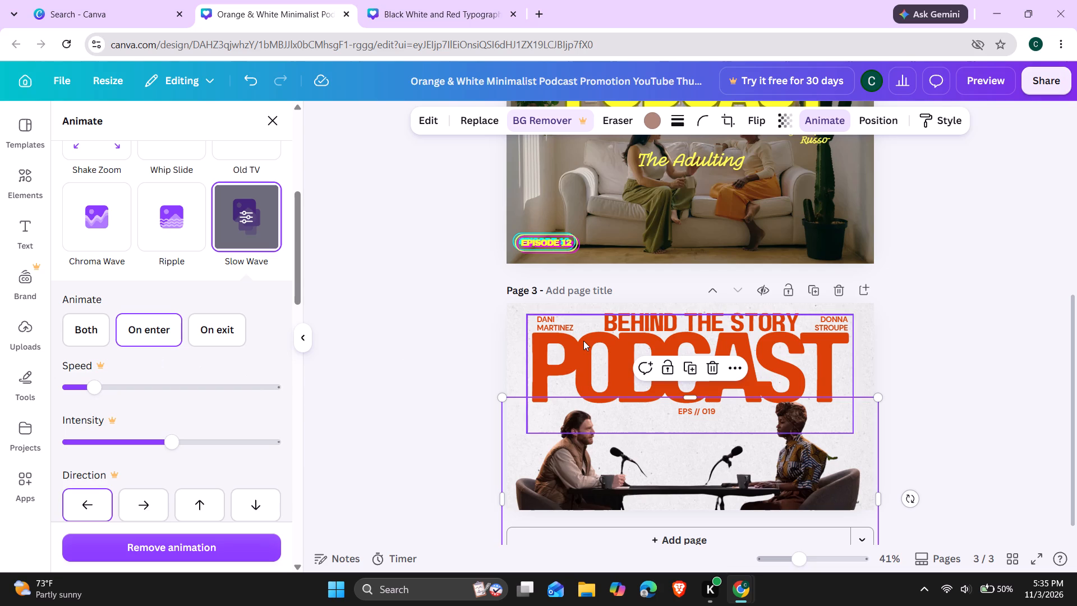
Copy the style of page 3's photo of the seated pair.
{"action": "scroll", "coordinate": [1006, 262], "scroll_direction": "up", "scroll_amount": 1}
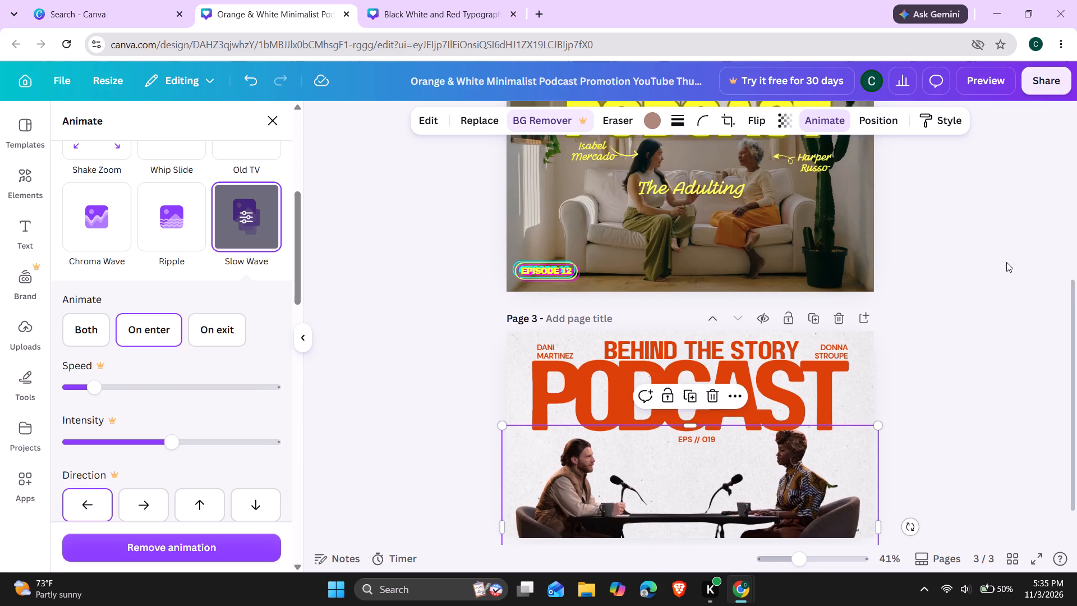
{"action": "left_click", "coordinate": [929, 117]}
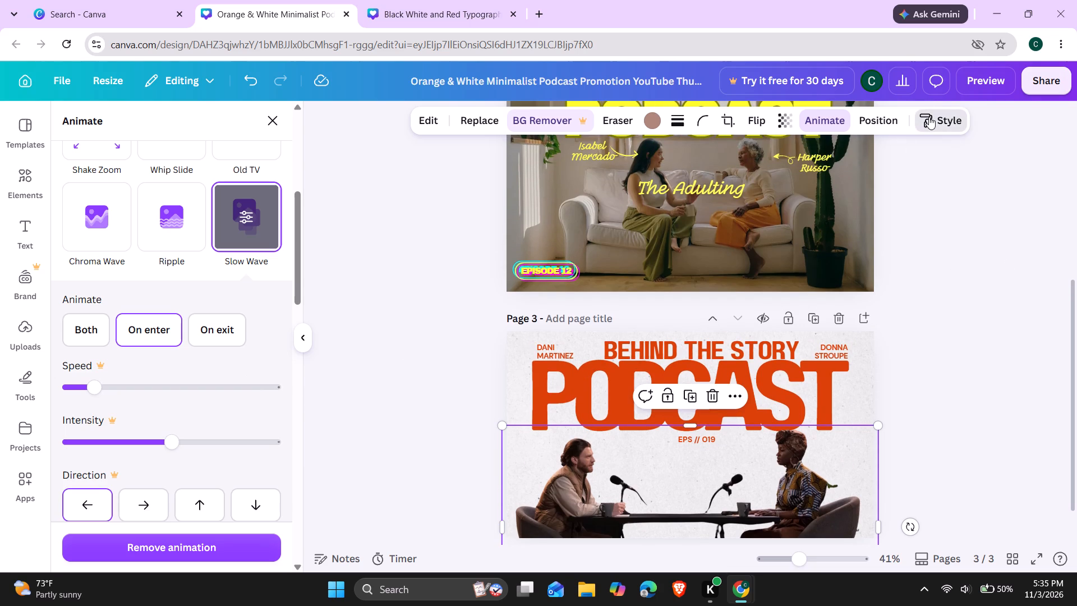